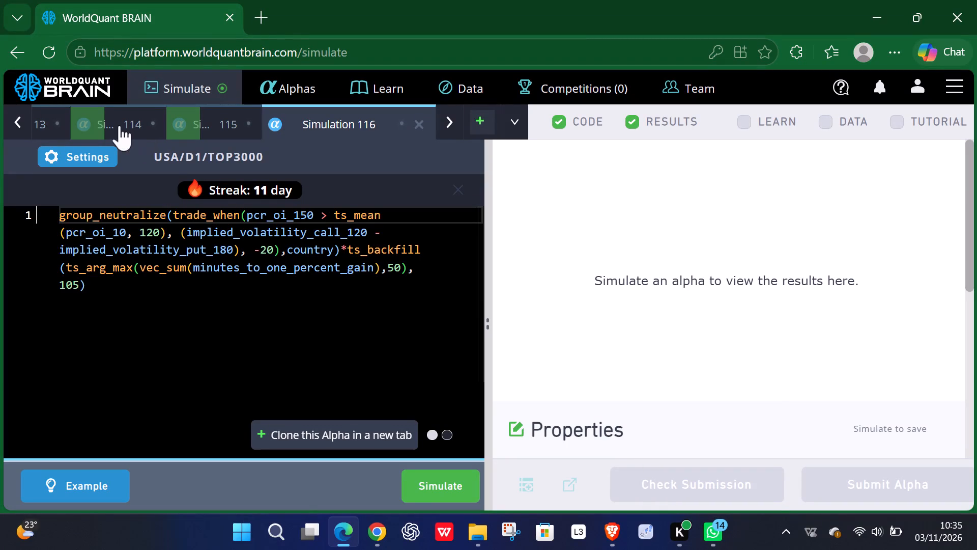
Check the code and run progress of Simulations 113, 111 and 110, ending back on Simulation 113.
left_click(51, 126)
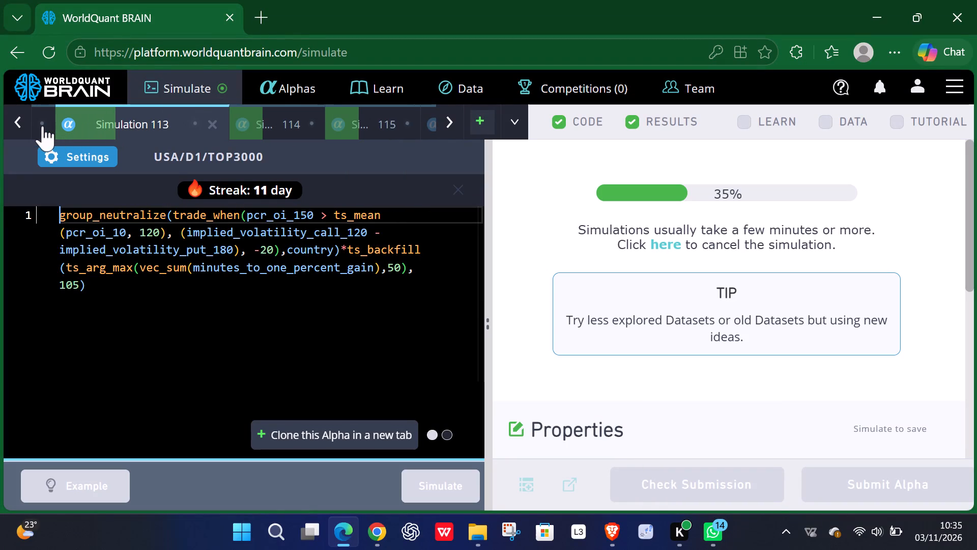
left_click(43, 125)
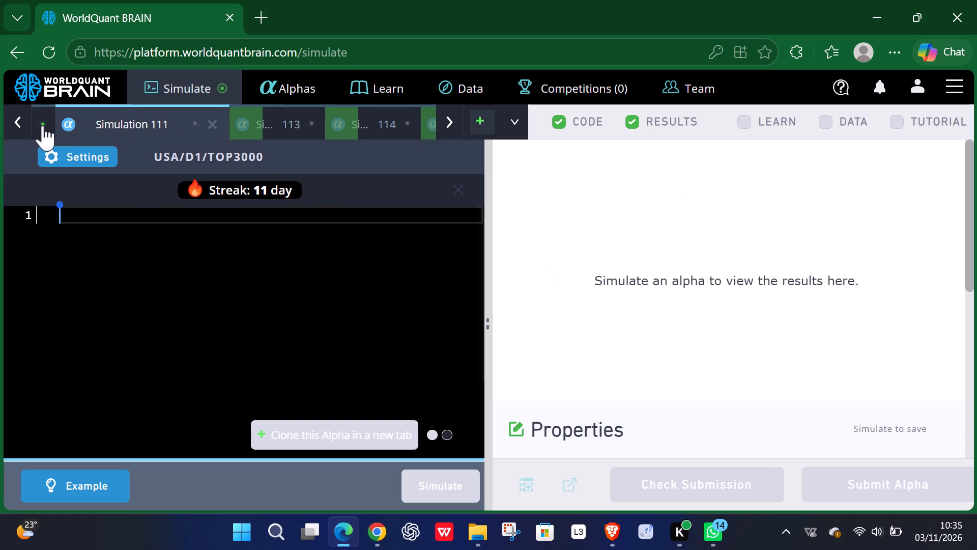
left_click(43, 125)
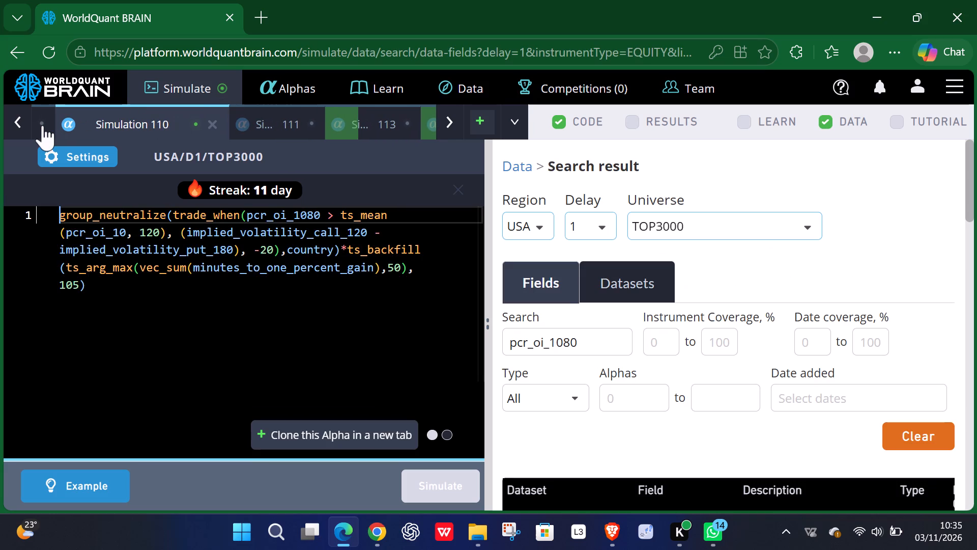
left_click(286, 123)
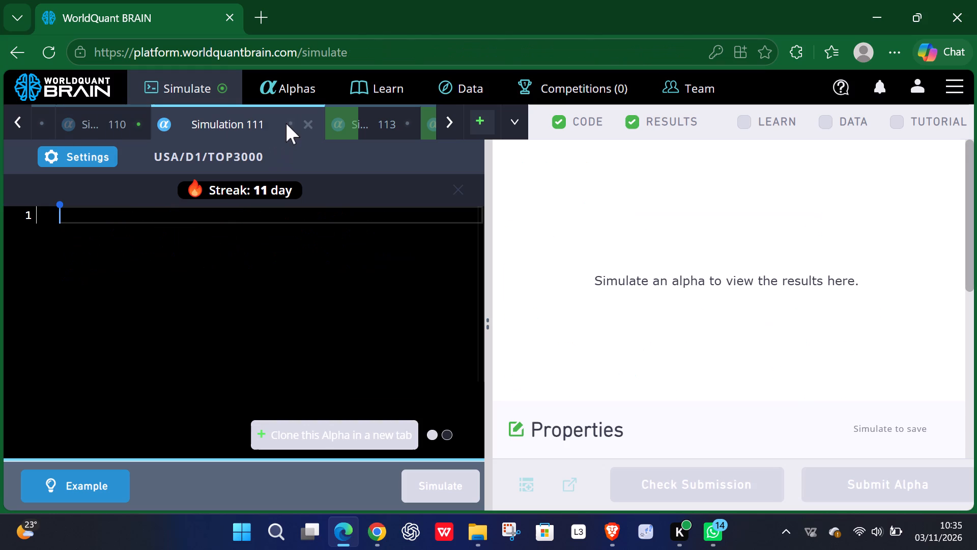
left_click(342, 124)
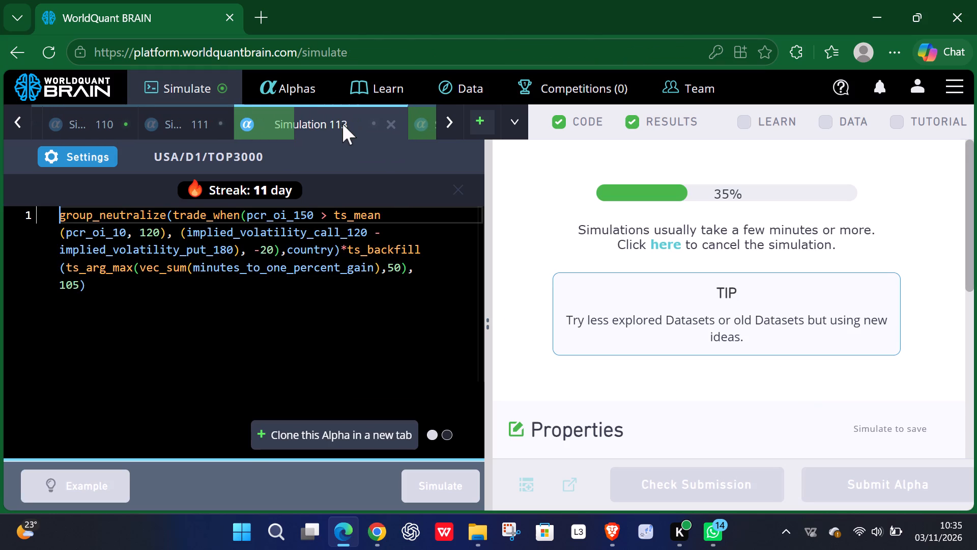
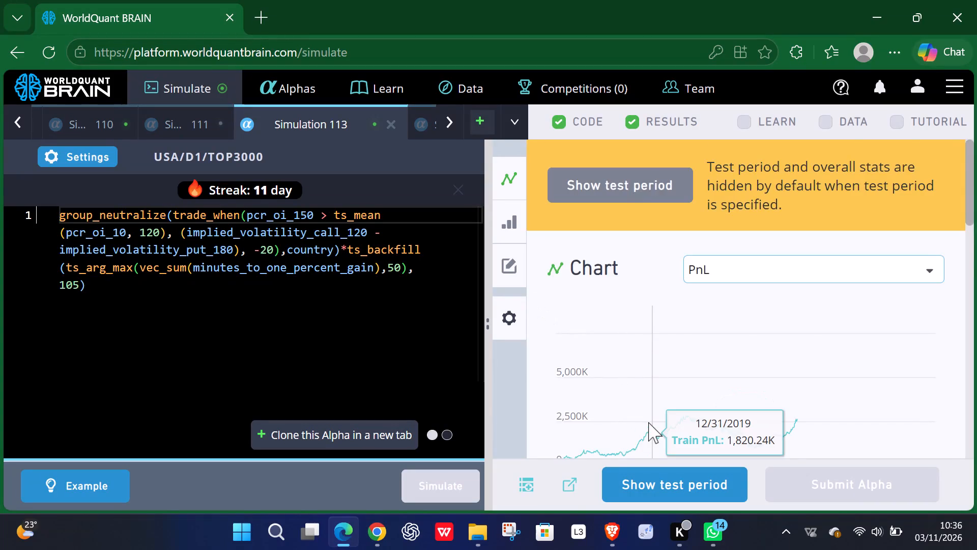
Reveal the test period for Simulation 113 and review the yearly figures in its IS Summary.
scroll(648, 422, "down", 2)
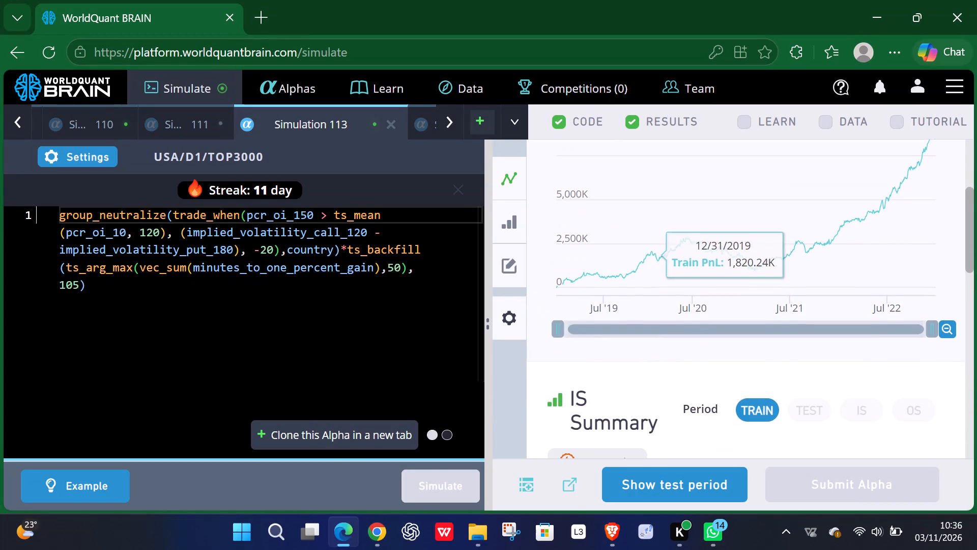
scroll(648, 422, "down", 2)
left_click(627, 479)
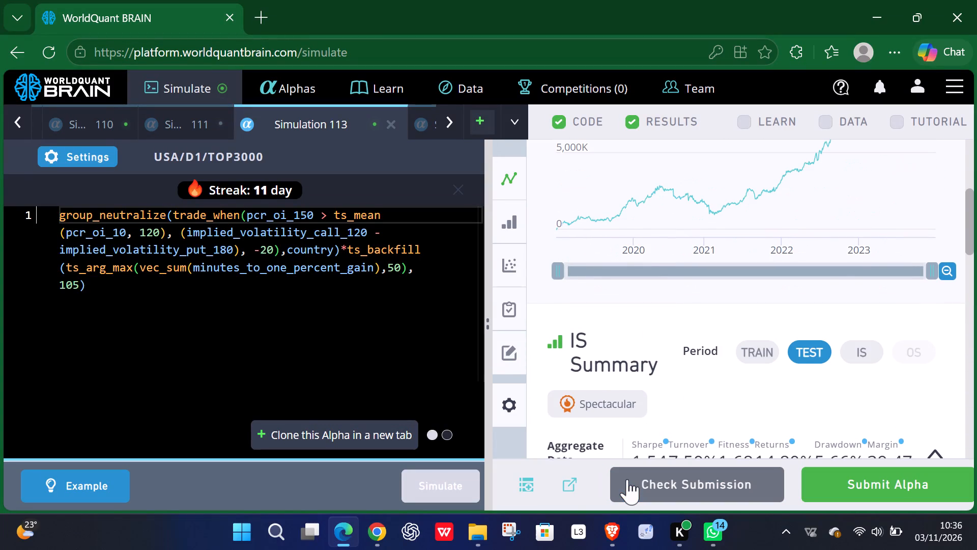
scroll(710, 400, "down", 3)
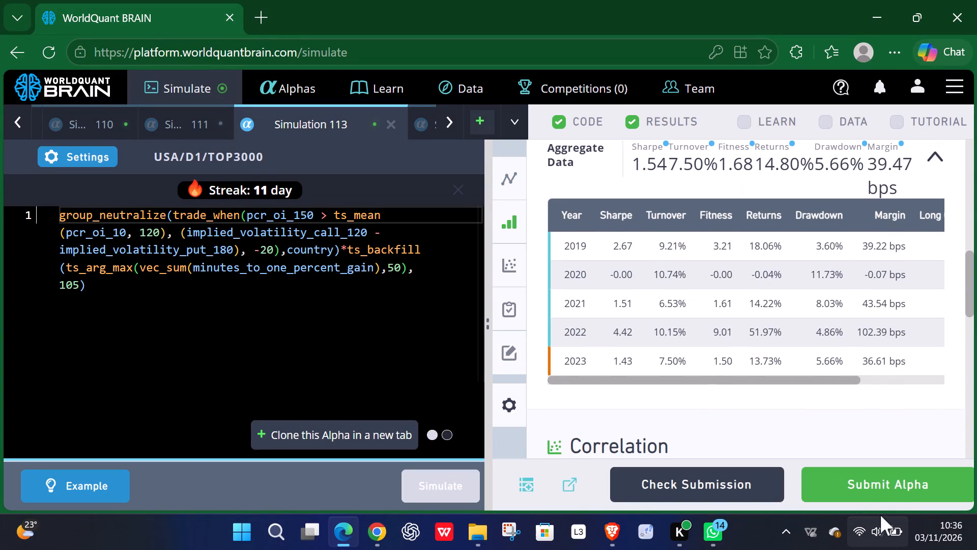
Submit the Simulation 113 alpha, checking its IS testing status and PnL chart.
left_click(872, 485)
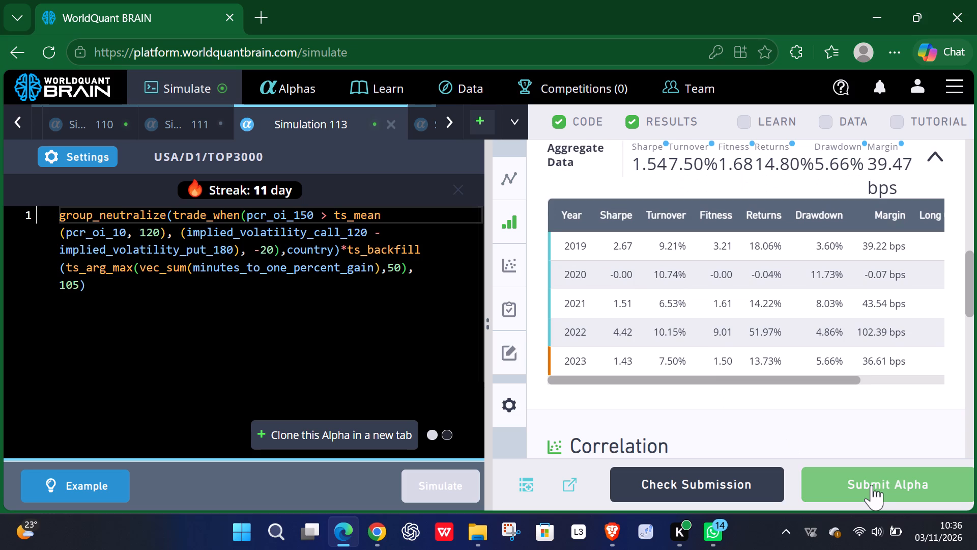
left_click(864, 482)
left_click(880, 486)
scroll(831, 301, "down", 4)
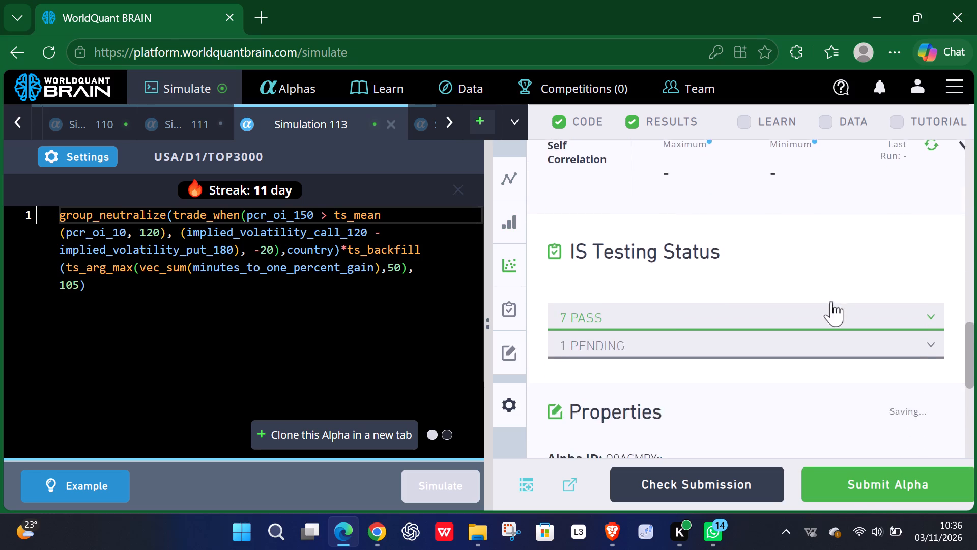
scroll(831, 301, "down", 3)
scroll(831, 301, "up", 4)
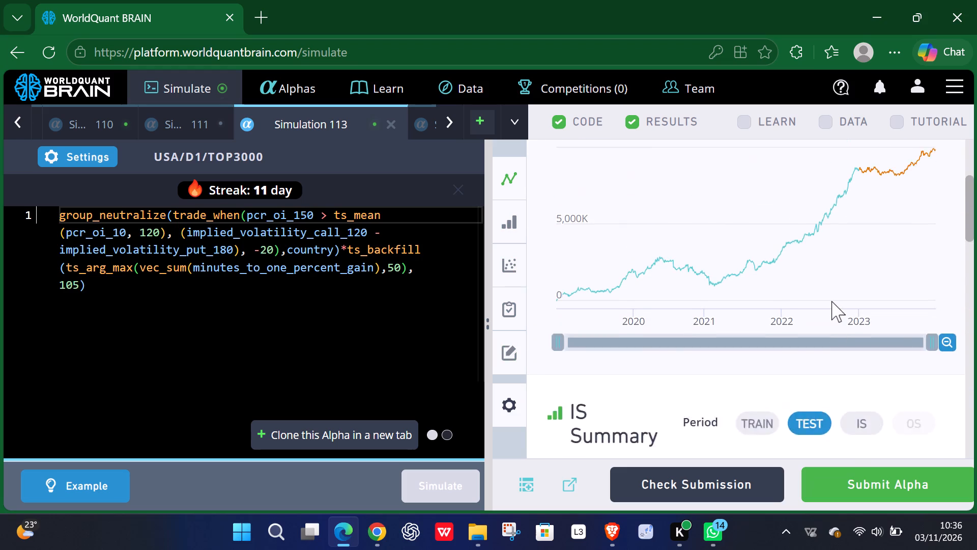
scroll(831, 301, "up", 2)
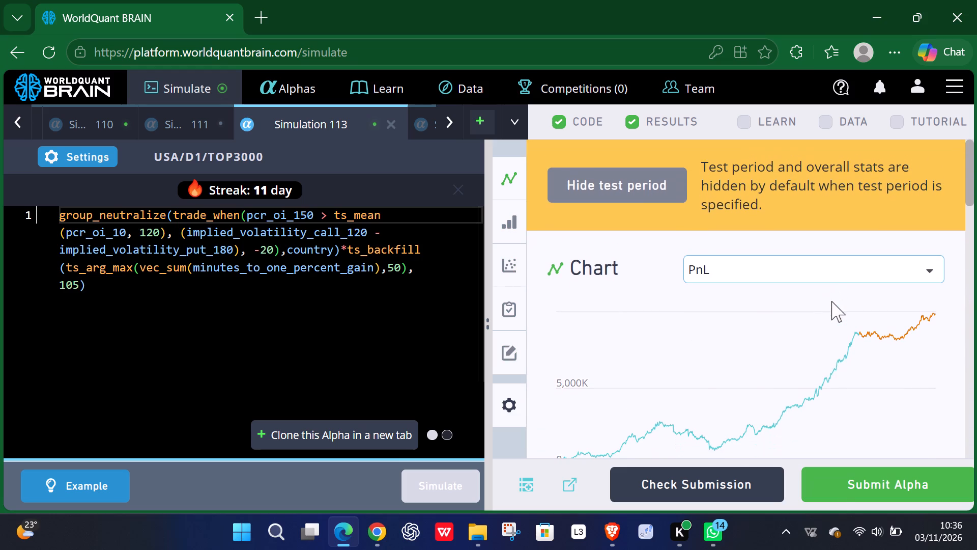
left_click(835, 484)
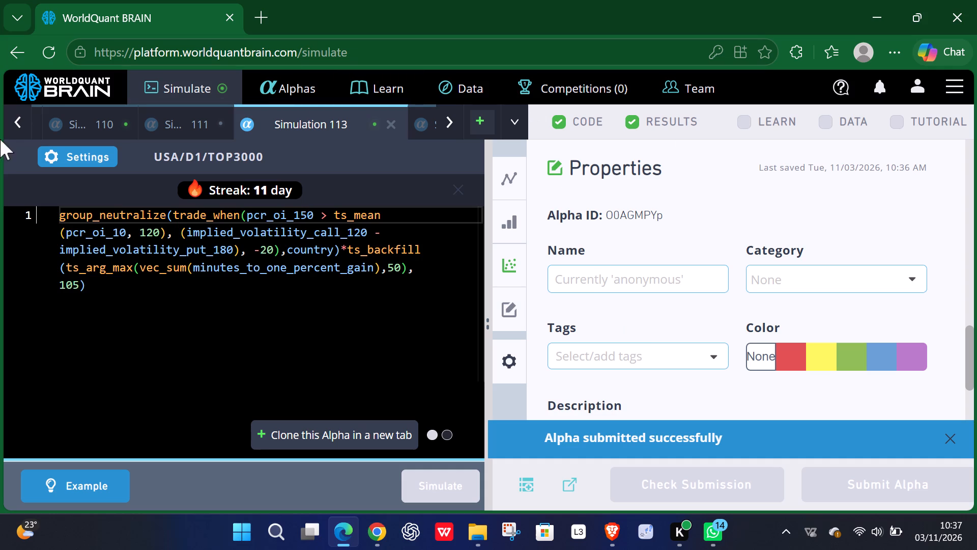
Review the simulation settings of Simulation 113, leaving them as they are.
left_click(66, 155)
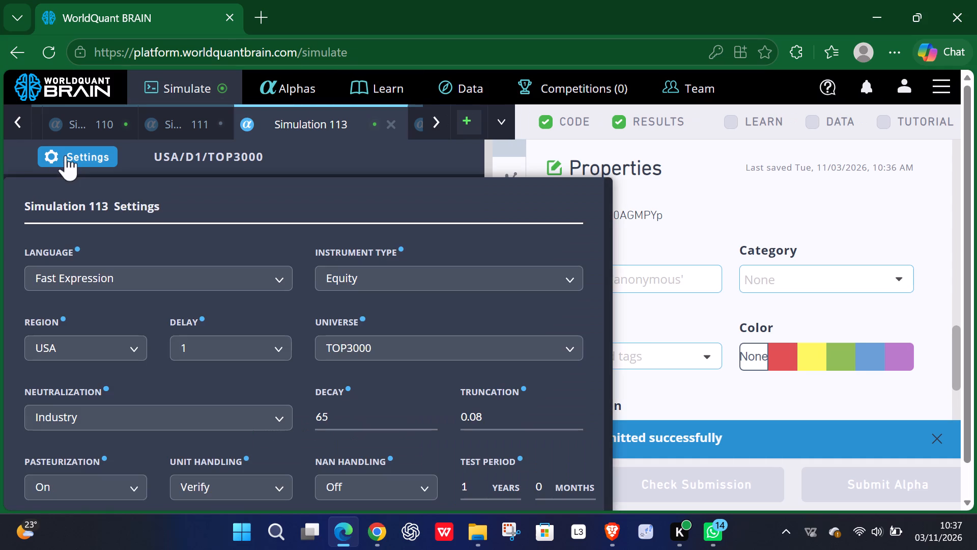
left_click(66, 155)
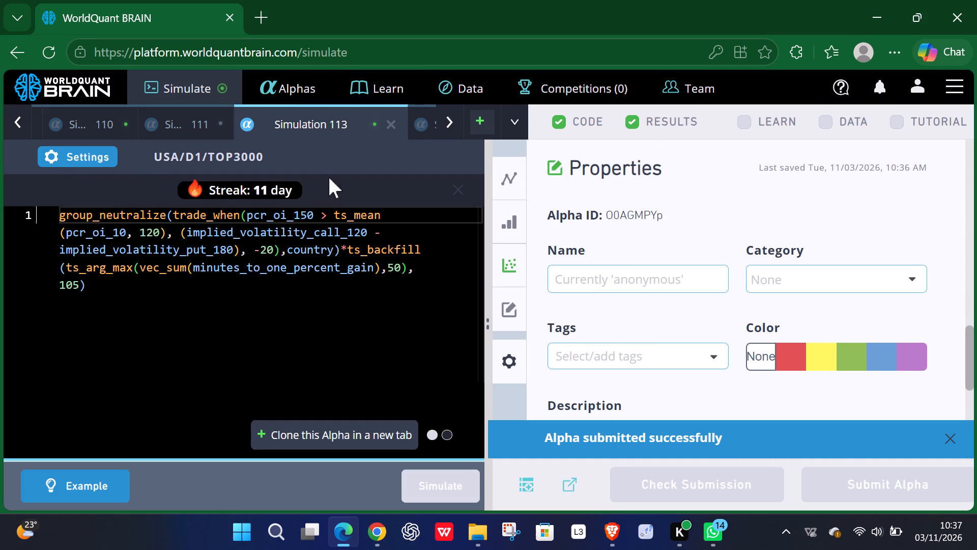
Switch to Simulation 114, reveal its test period and submit its alpha.
left_click(416, 118)
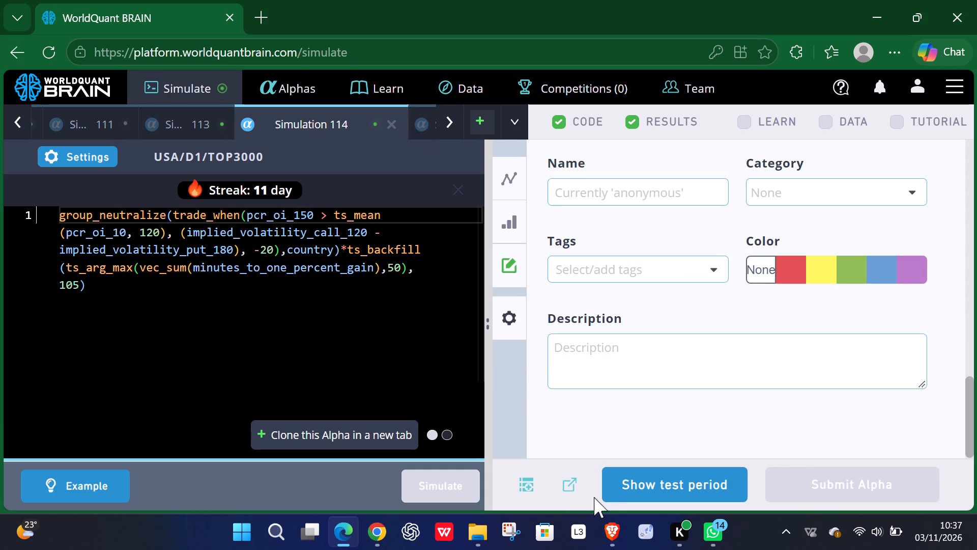
left_click(612, 485)
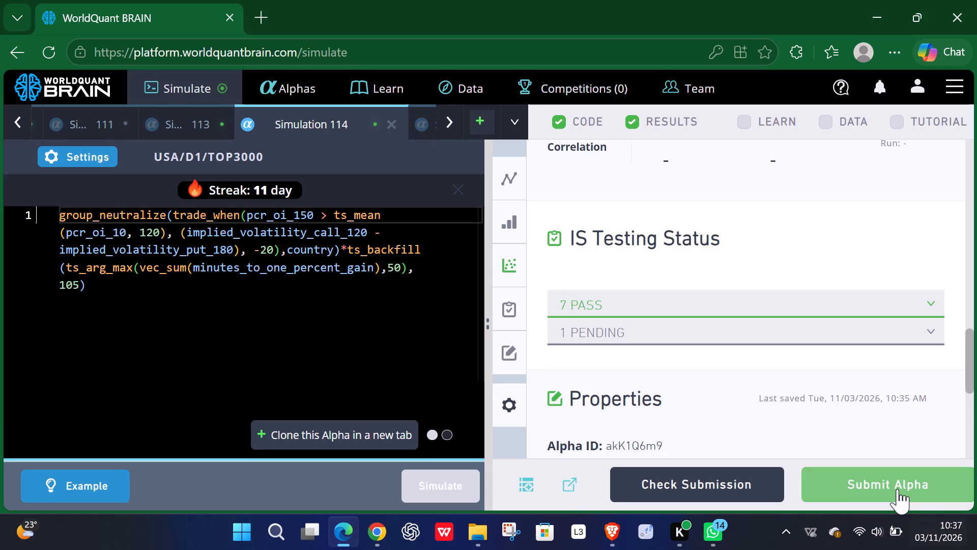
left_click(898, 489)
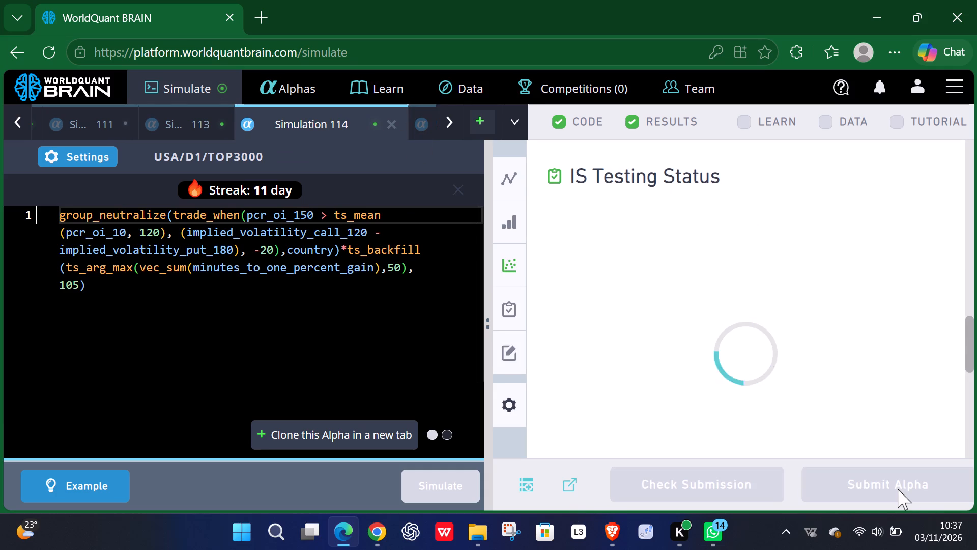
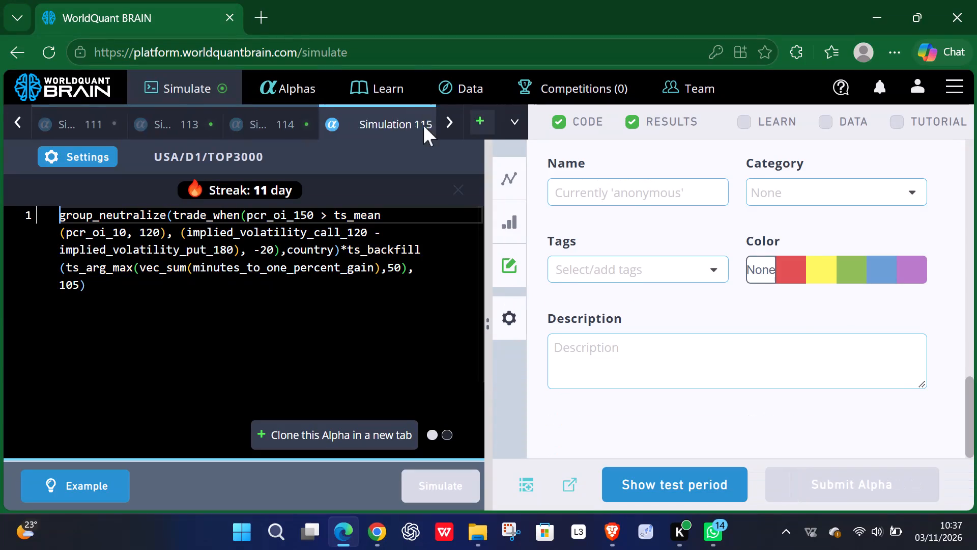
Reveal the test period for Simulation 115 and try to submit its alpha.
left_click(667, 477)
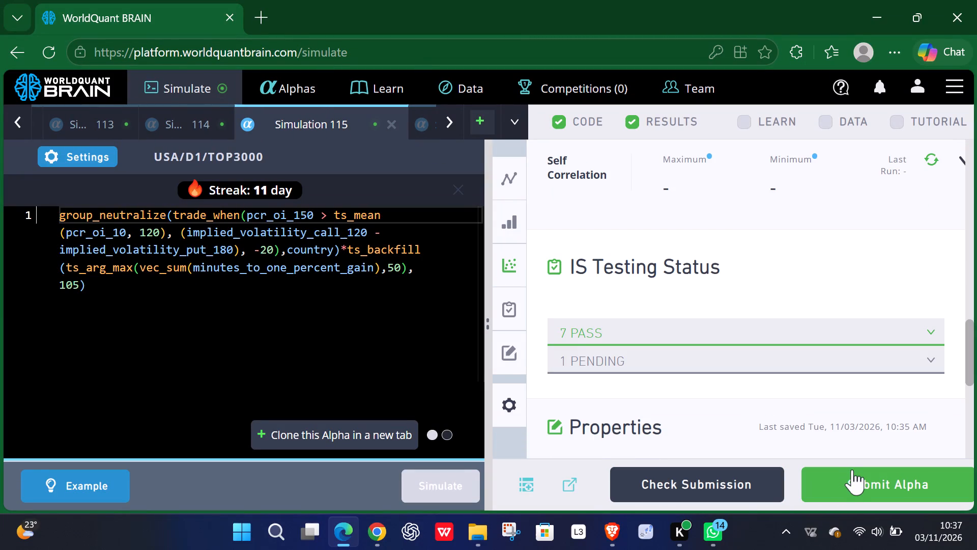
left_click(856, 473)
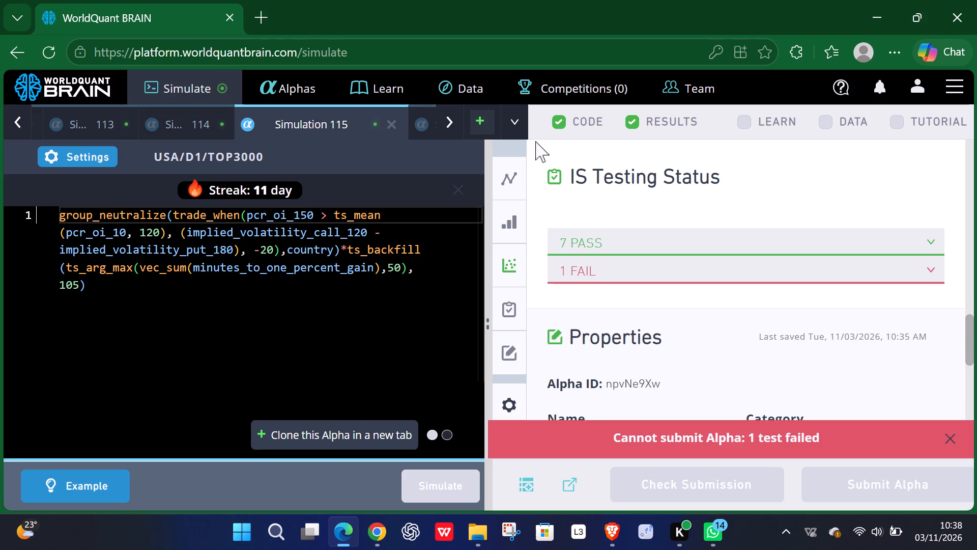
Open Simulation 116 to check its code and simulation results.
left_click(421, 126)
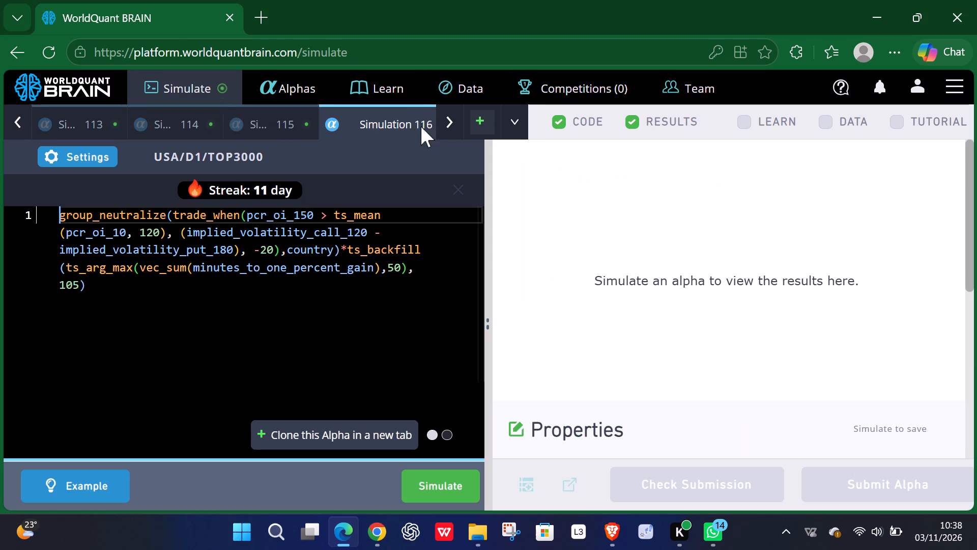
Run the Simulation 116 alpha with its current expression and settings.
left_click(434, 482)
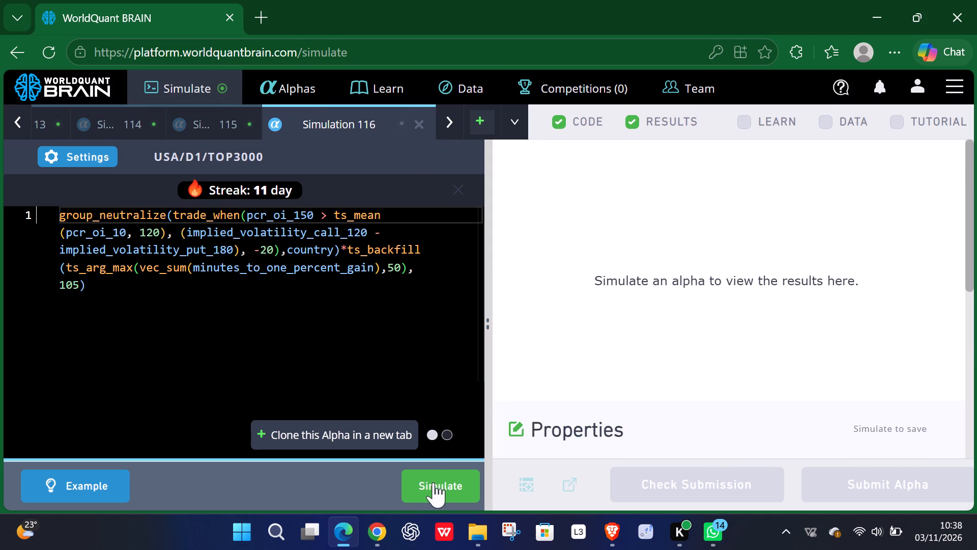
Clone the Simulation 116 alpha into a new tab, set its decay to 0, and simulate it.
left_click(378, 436)
left_click(80, 159)
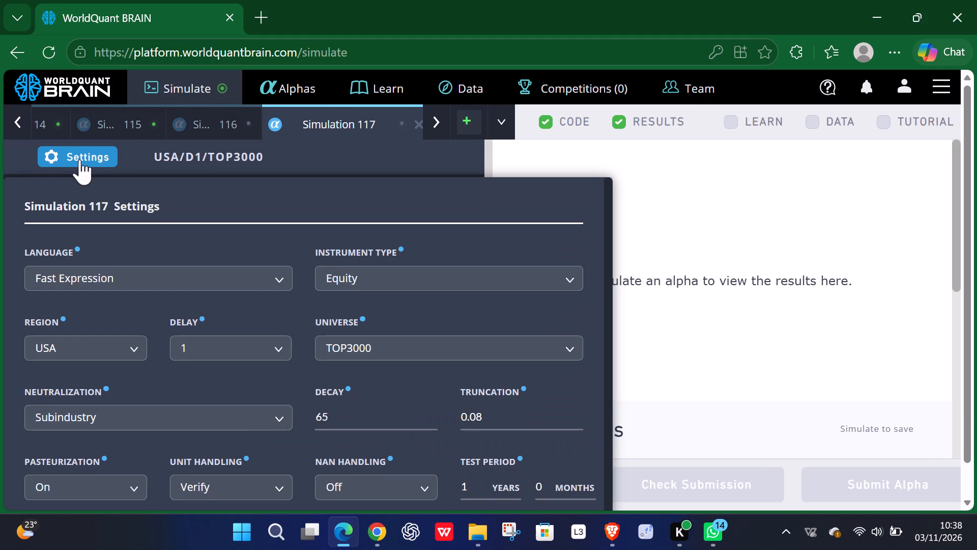
scroll(249, 388, "down", 4)
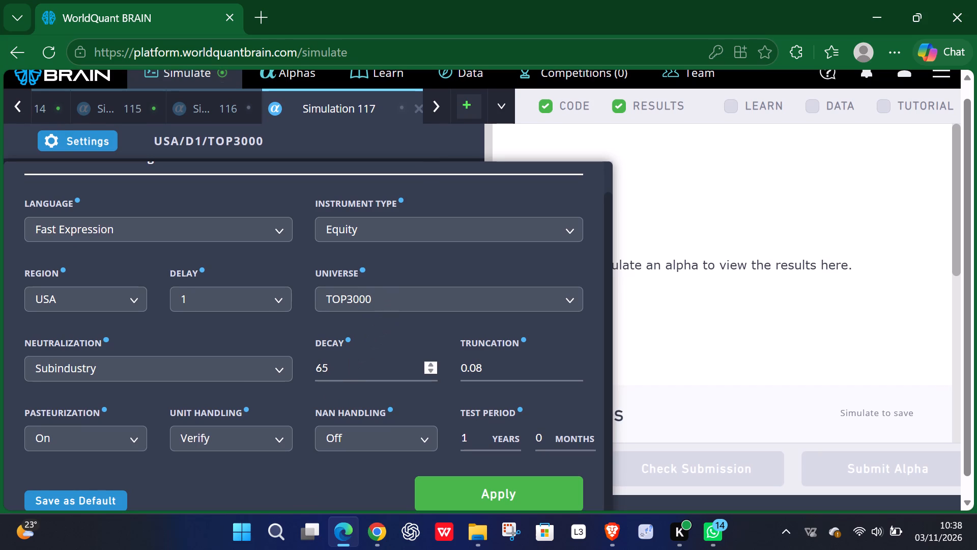
left_click_drag(338, 366, 189, 397)
key("0")
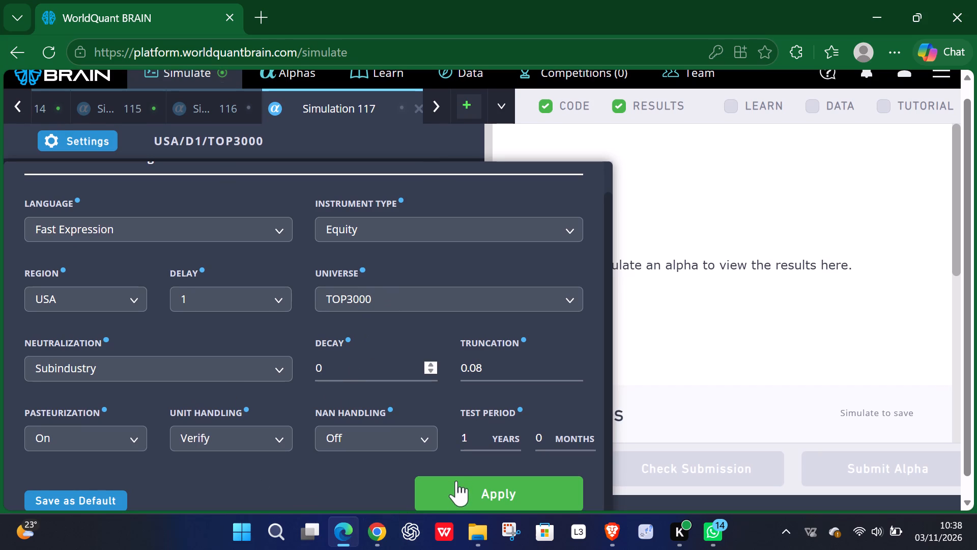
left_click(460, 483)
left_click(442, 482)
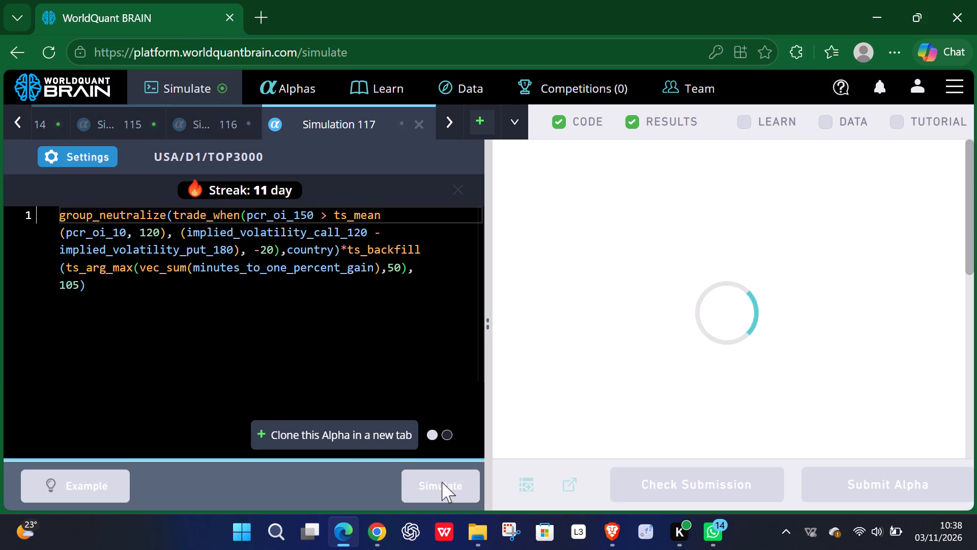
Clone the decay 0 alpha into another new tab, set its neutralization to Sector, and simulate it.
left_click(365, 432)
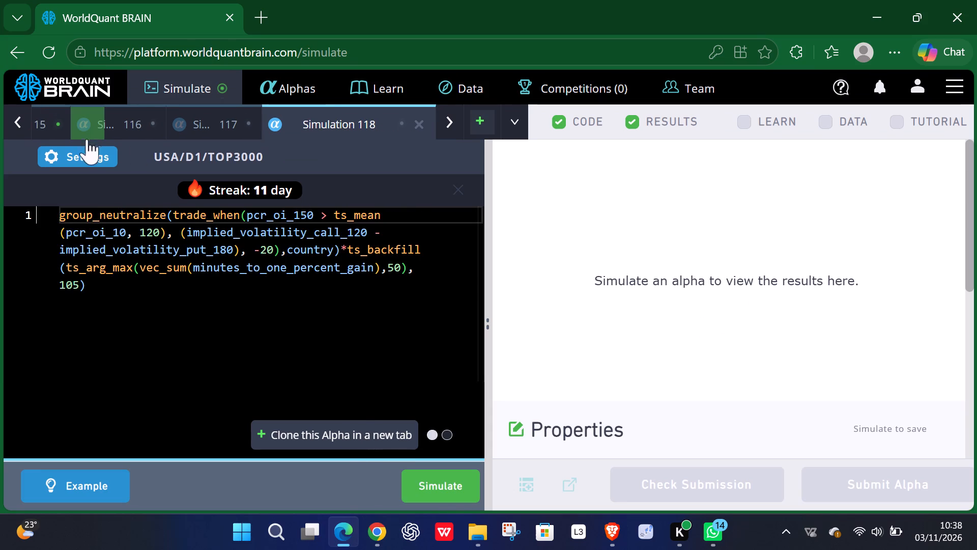
left_click(84, 149)
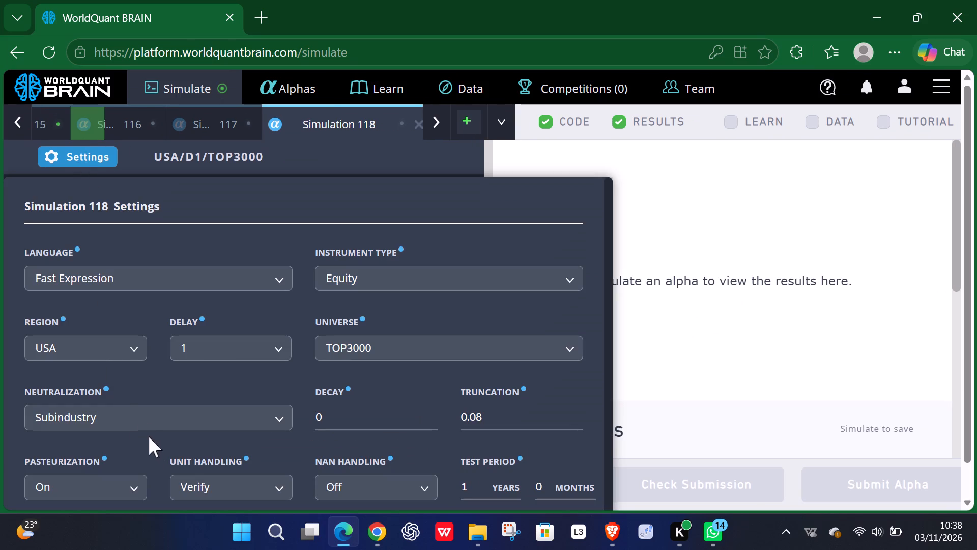
left_click(135, 409)
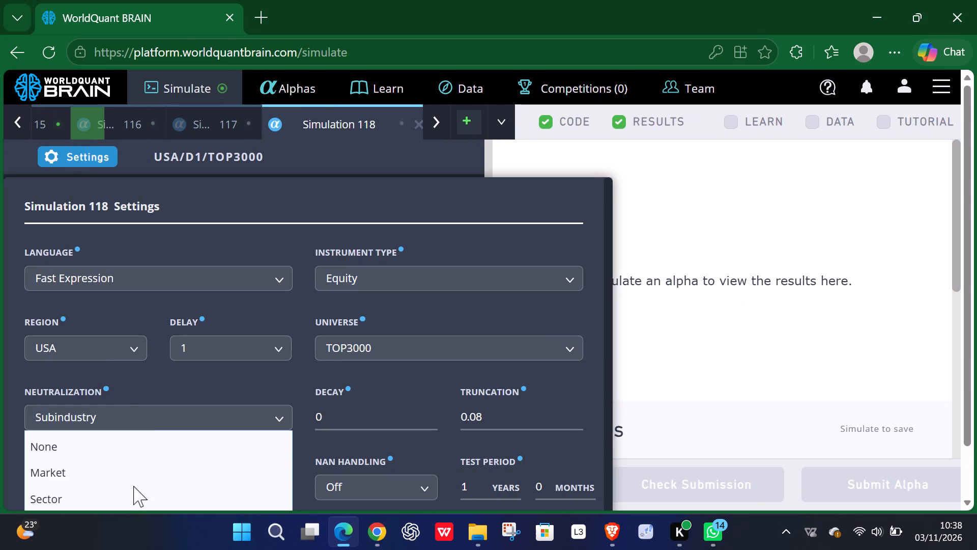
left_click(133, 486)
left_click(120, 504)
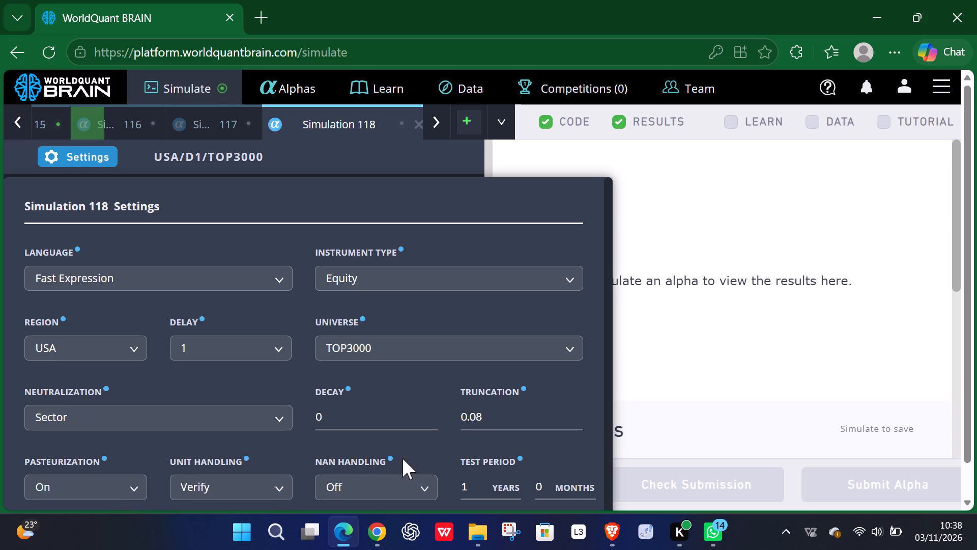
scroll(403, 458, "down", 4)
left_click(454, 502)
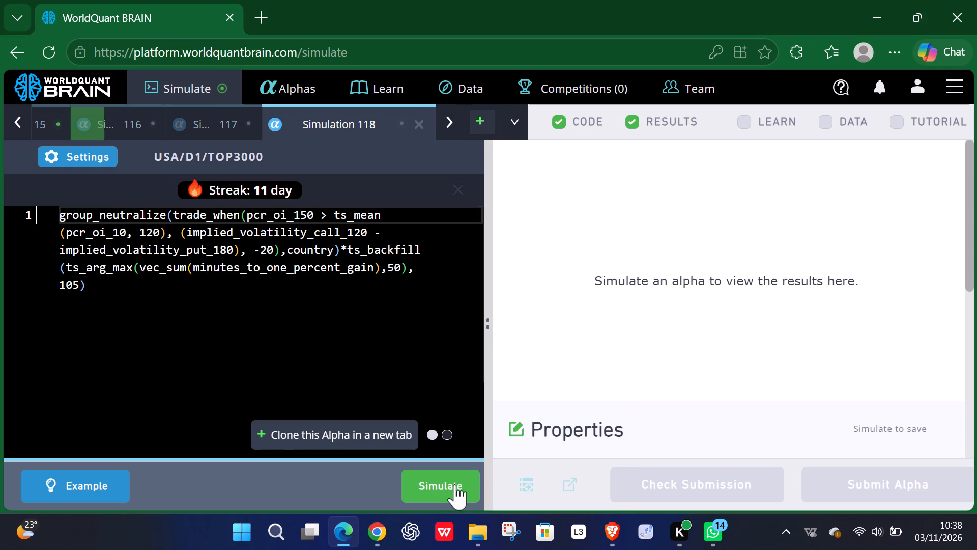
left_click(455, 484)
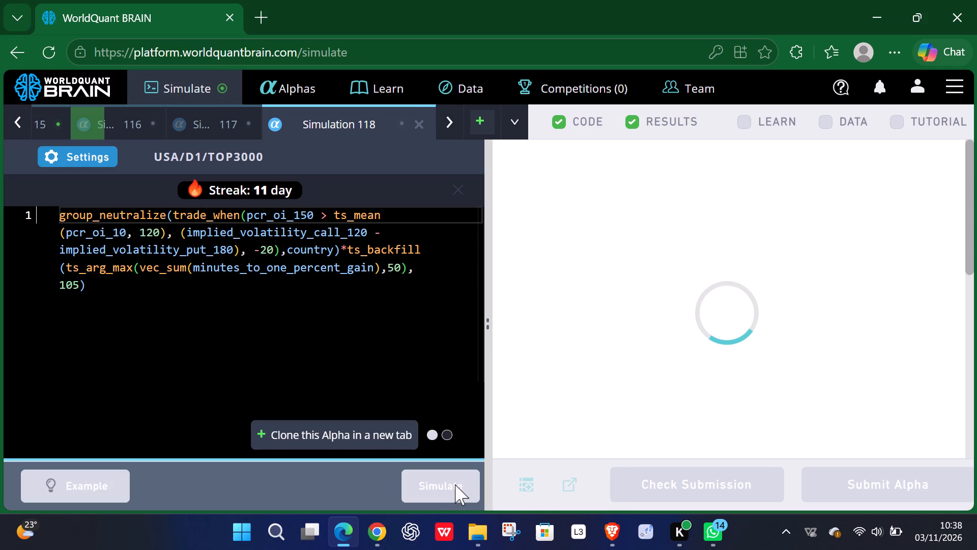
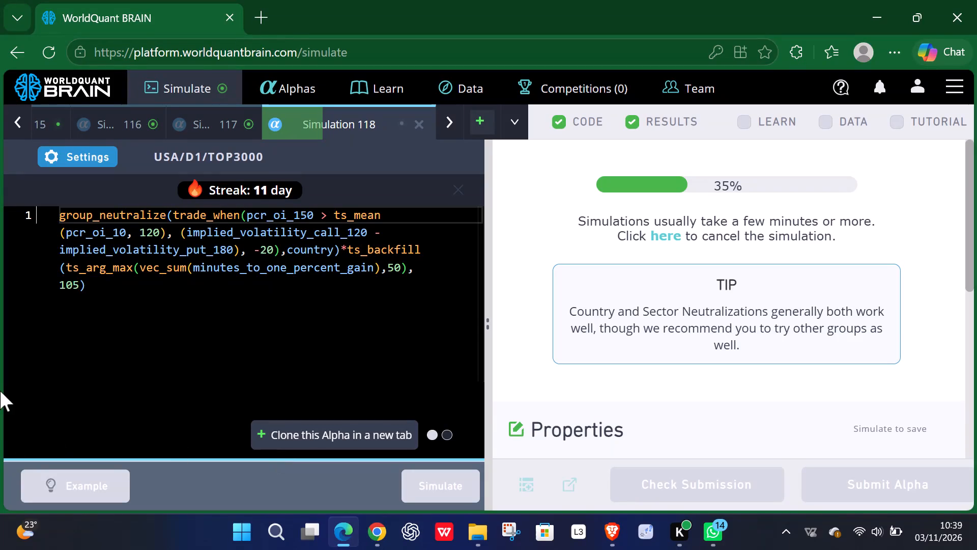
Reveal the test period results of the Simulation 116 alpha and submit the alpha.
left_click(133, 114)
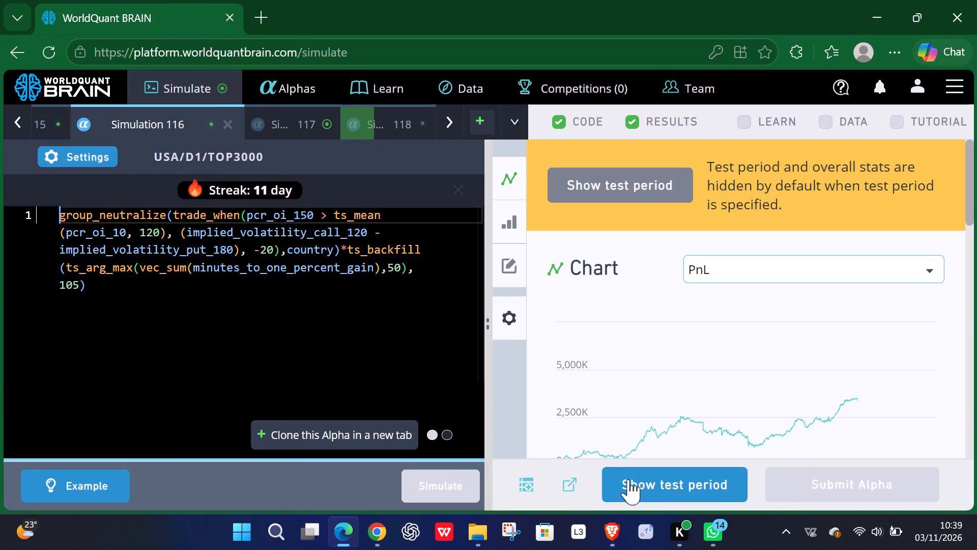
left_click(628, 479)
scroll(634, 386, "down", 2)
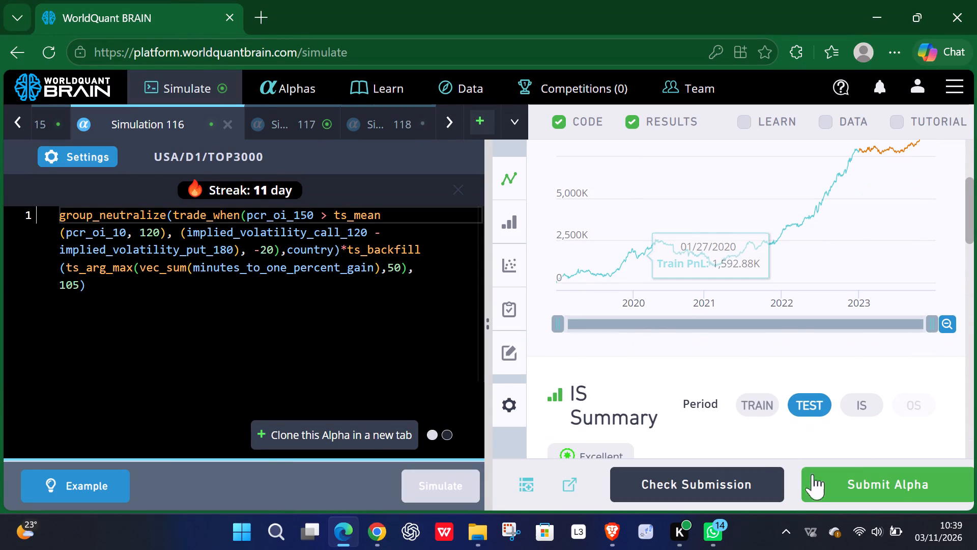
left_click(825, 476)
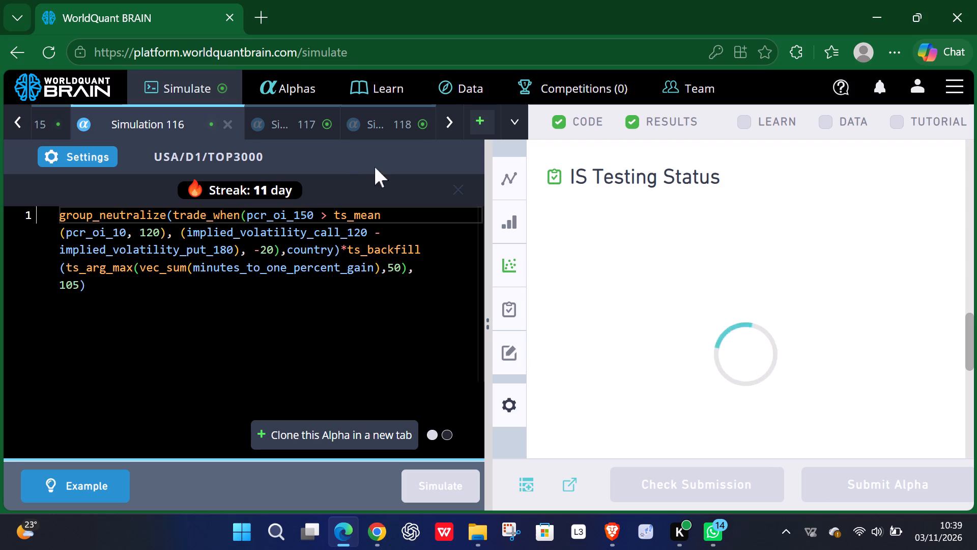
Reveal the test period of the Simulation 117 alpha and check its IS testing status.
left_click(298, 122)
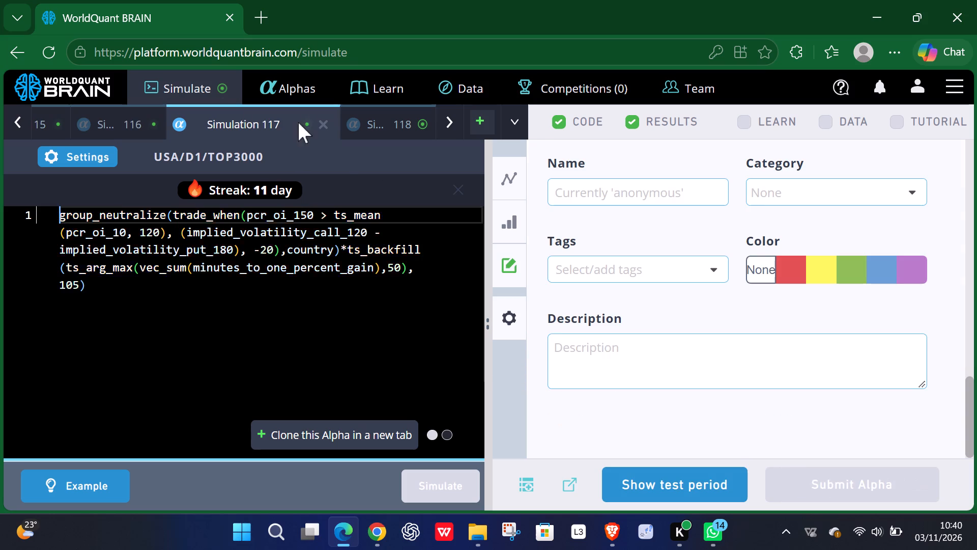
left_click(674, 486)
scroll(681, 422, "down", 1)
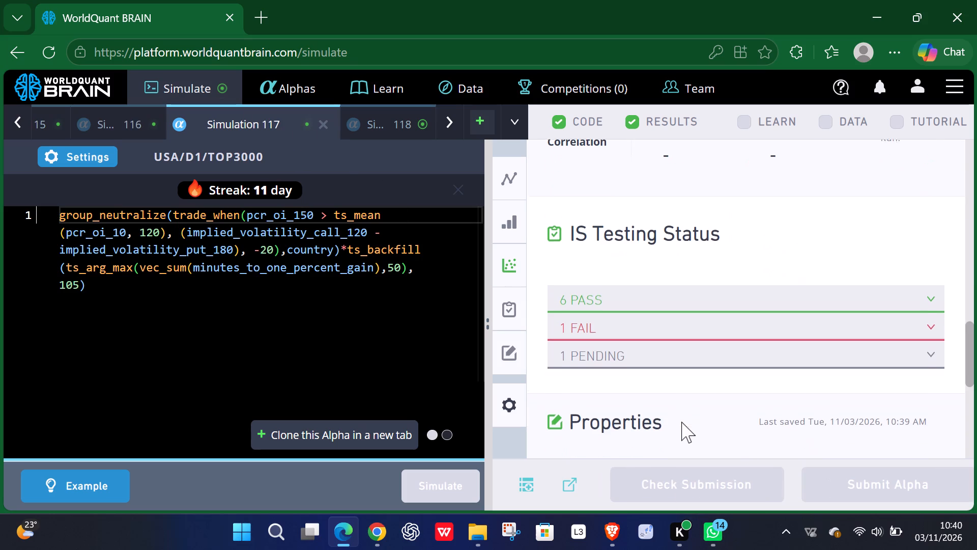
scroll(681, 422, "down", 1)
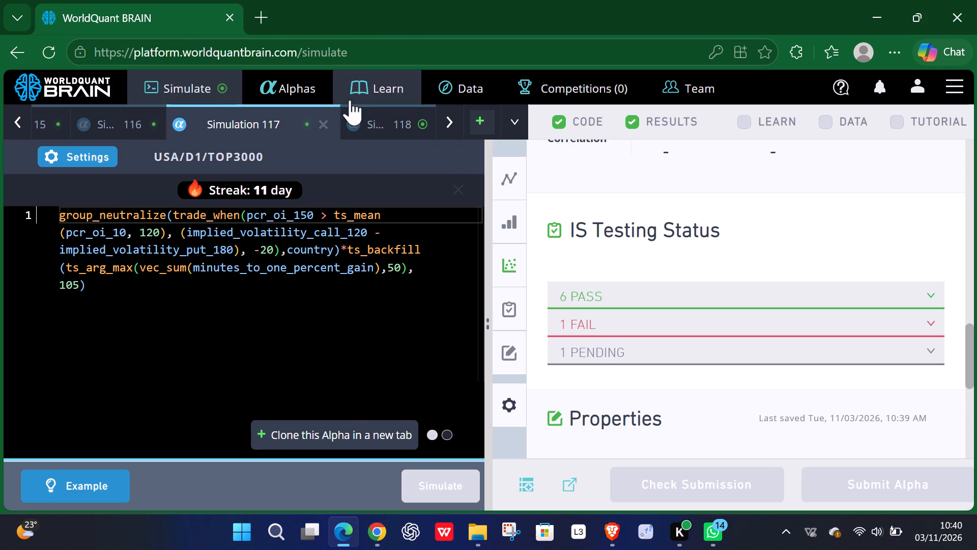
Reveal the test period results of the Simulation 118 alpha and submit the alpha.
left_click(376, 127)
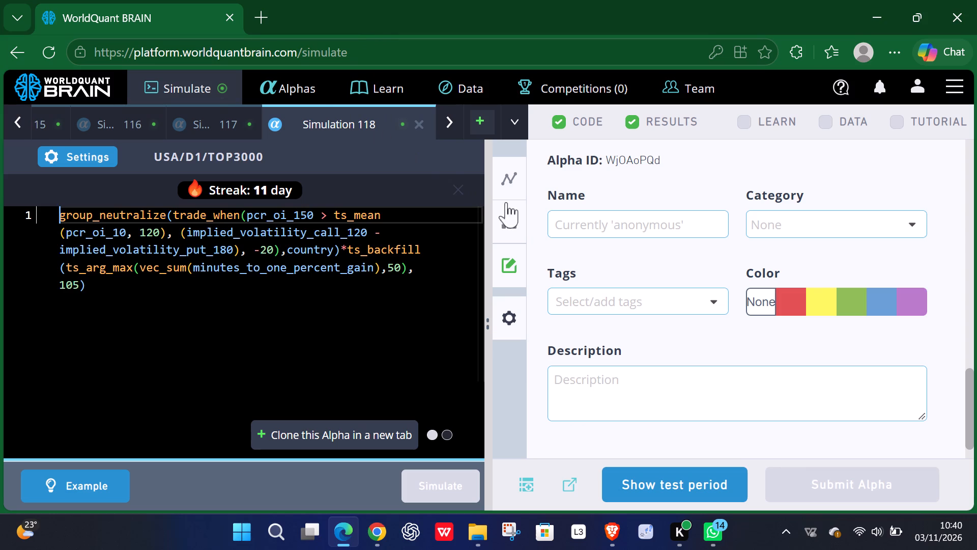
left_click(647, 483)
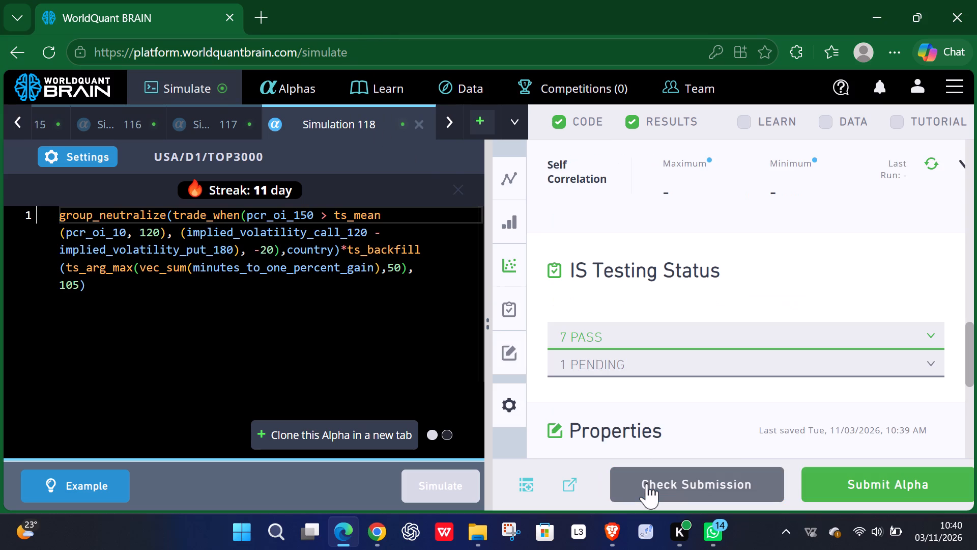
left_click(823, 477)
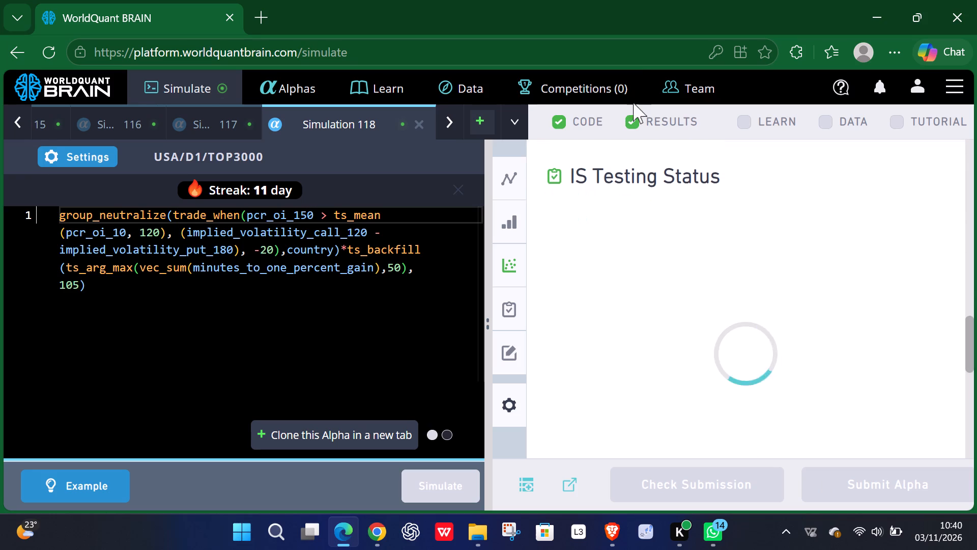
Review the Simulation 118 alpha's IS summary, PnL chart and testing status while the submission is processed.
scroll(633, 102, "up", 4)
scroll(653, 197, "up", 5)
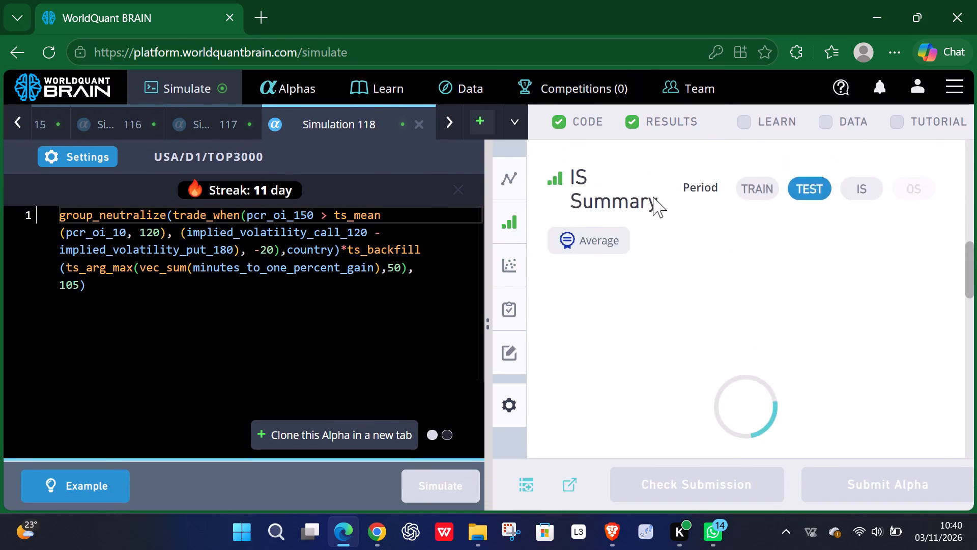
scroll(653, 197, "up", 5)
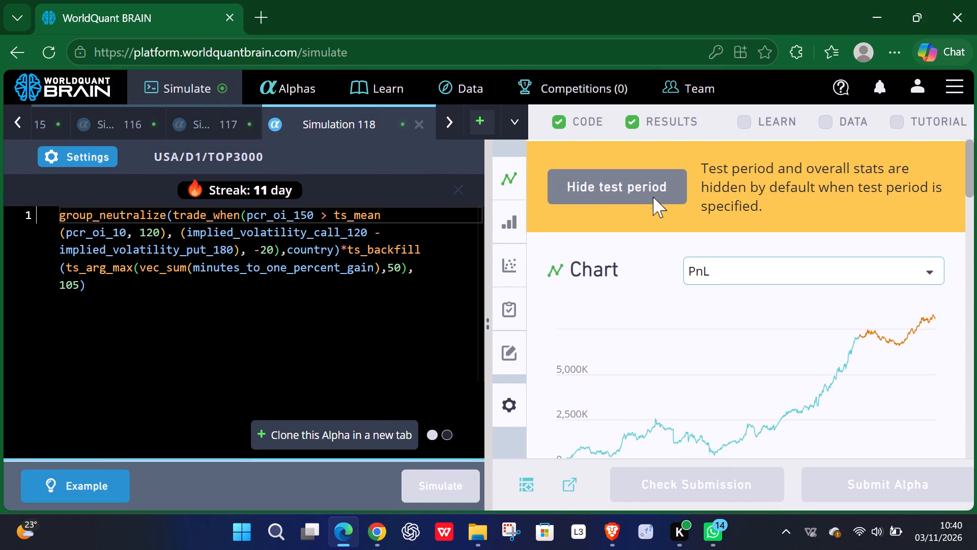
scroll(653, 197, "down", 6)
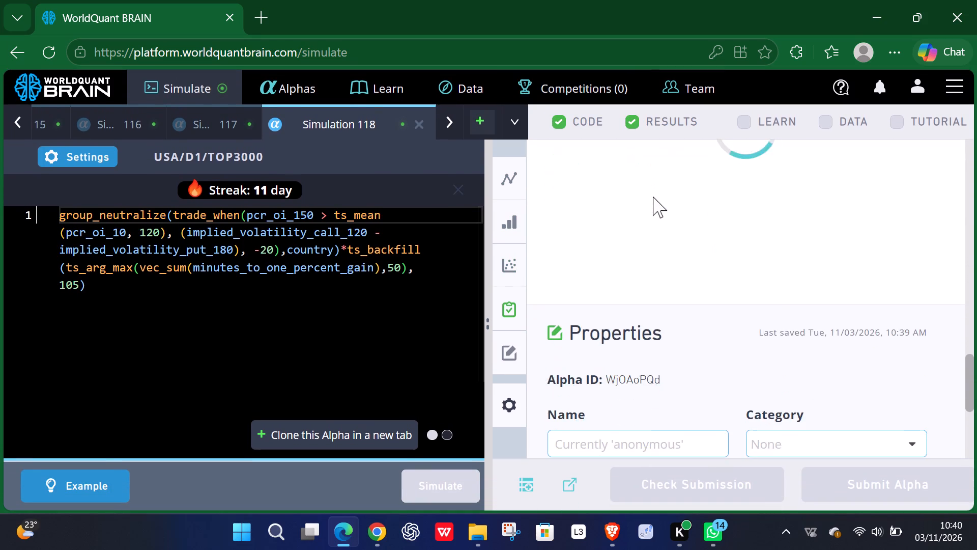
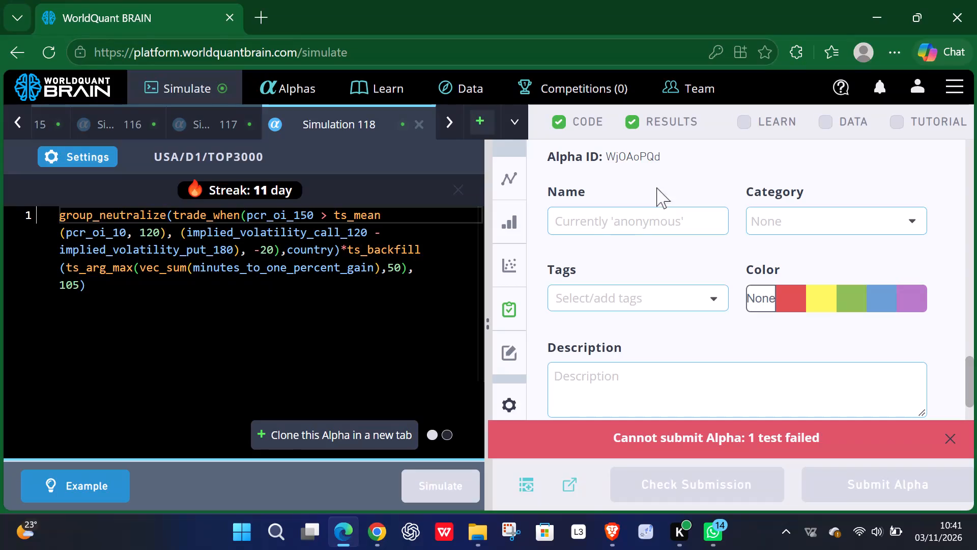
Clone the Simulation 118 alpha into a new simulation and open the clone's settings.
left_click(291, 435)
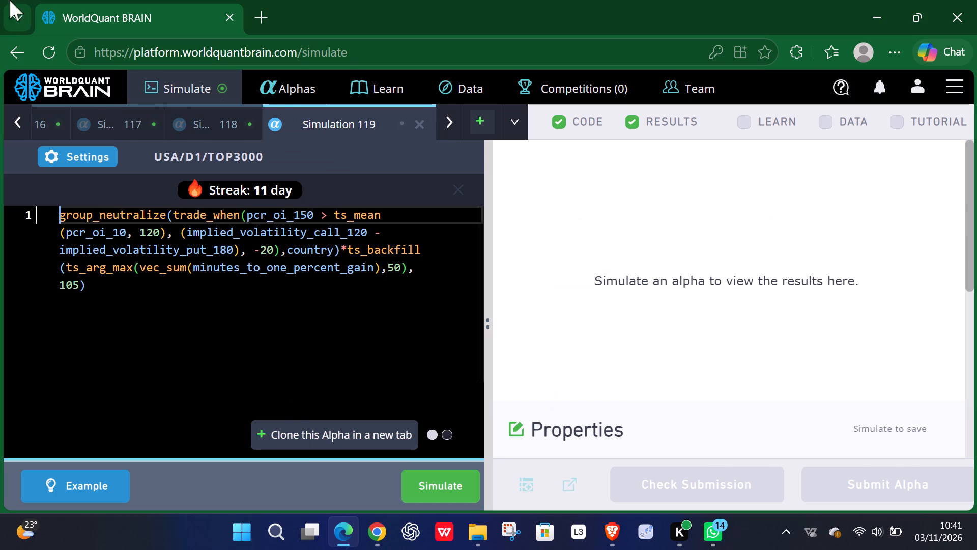
left_click(96, 160)
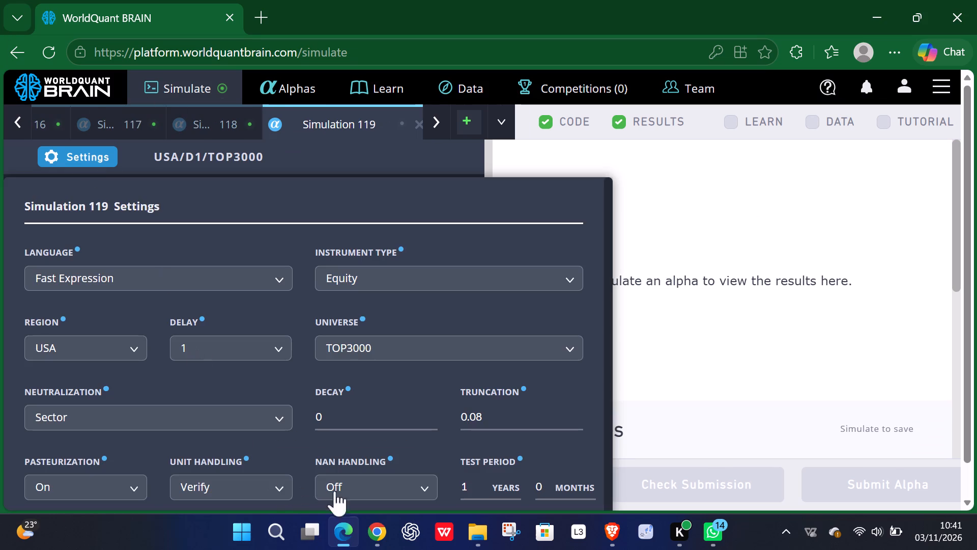
left_click(344, 408)
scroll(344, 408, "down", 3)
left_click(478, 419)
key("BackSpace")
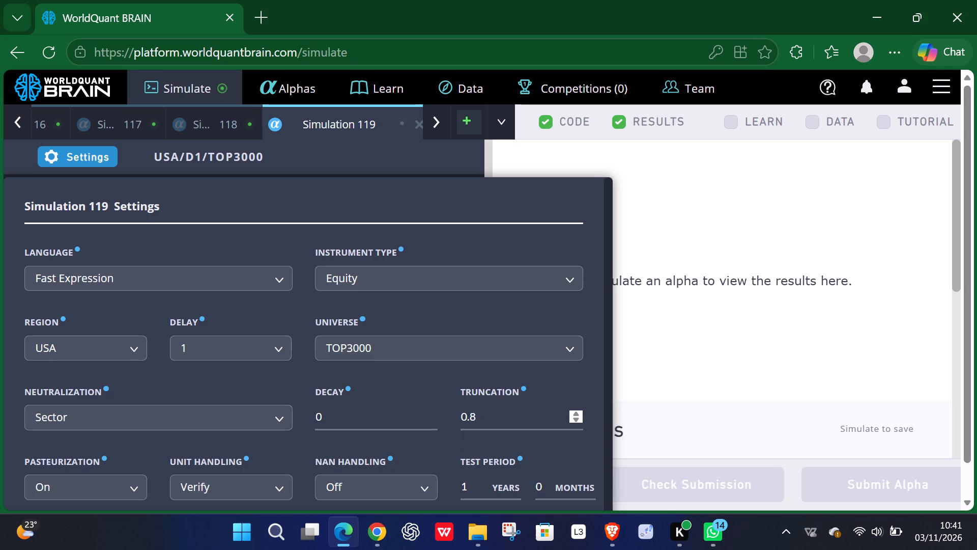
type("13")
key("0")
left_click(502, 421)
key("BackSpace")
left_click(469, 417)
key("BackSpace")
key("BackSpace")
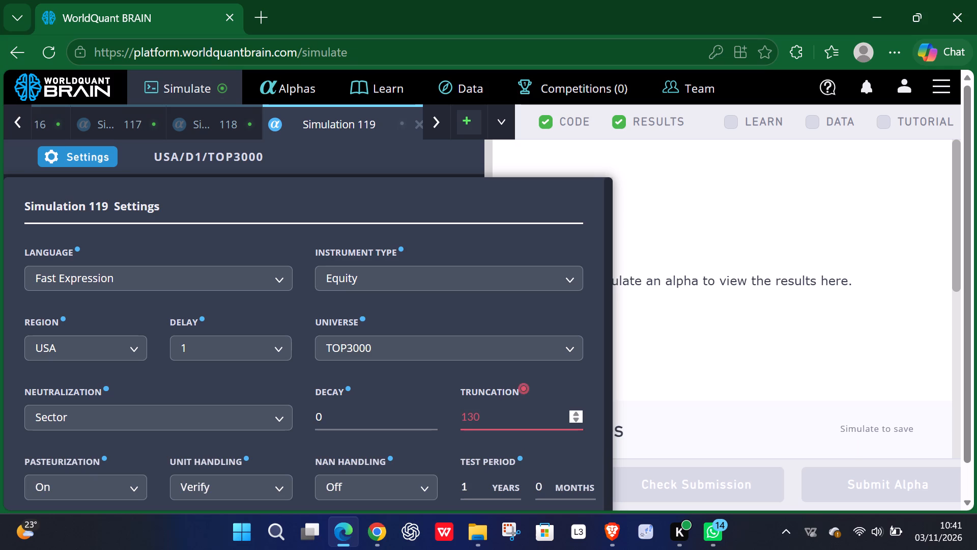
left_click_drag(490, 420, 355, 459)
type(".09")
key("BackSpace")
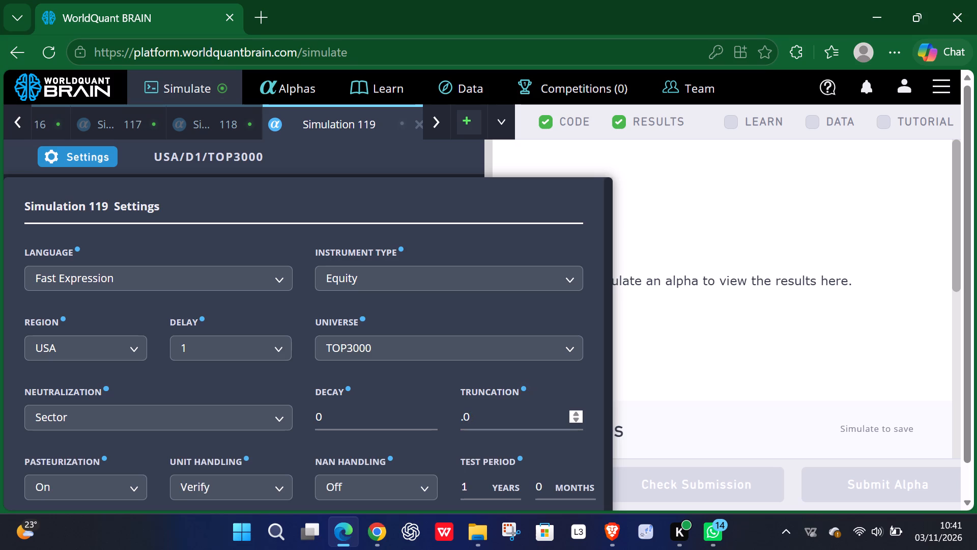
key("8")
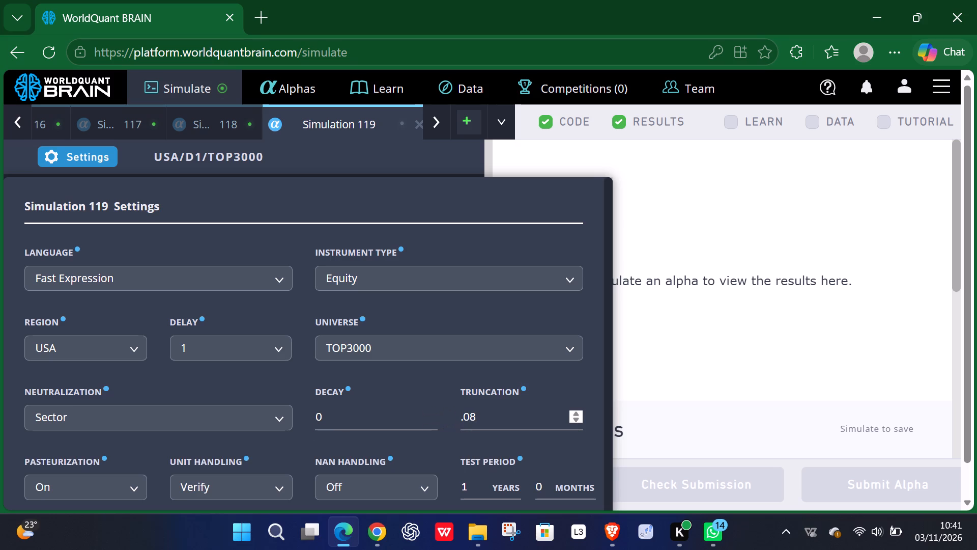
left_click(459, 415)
Set the decay of the cloned alpha to 130 in its simulation settings and run the simulation.
left_click(416, 398)
left_click(399, 413)
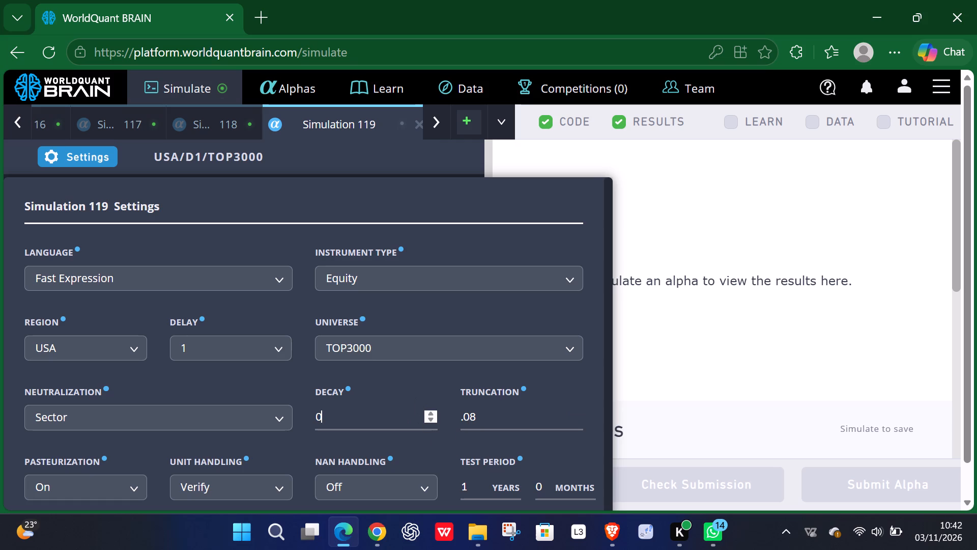
key("BackSpace")
type("13")
key("0")
key("Return")
scroll(478, 470, "down", 4)
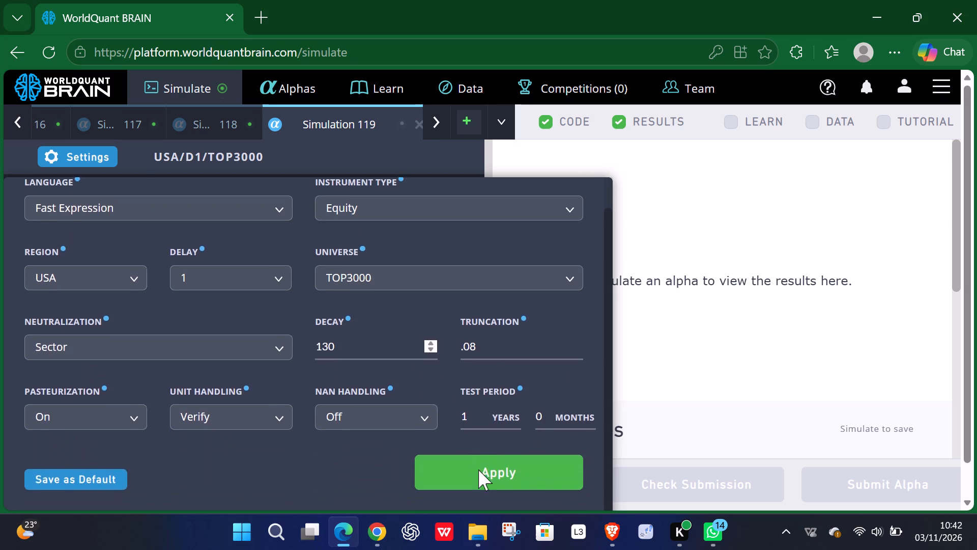
left_click(473, 491)
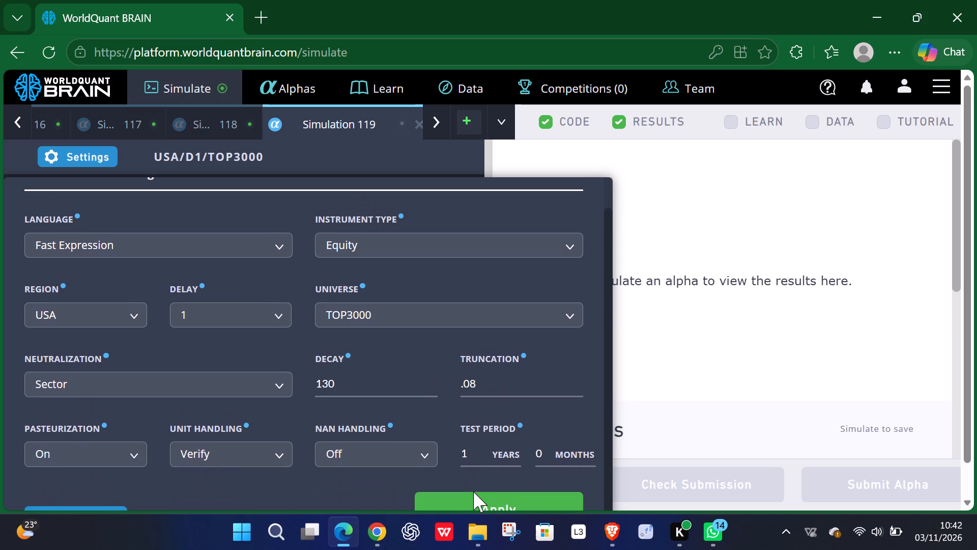
left_click(475, 505)
left_click(465, 486)
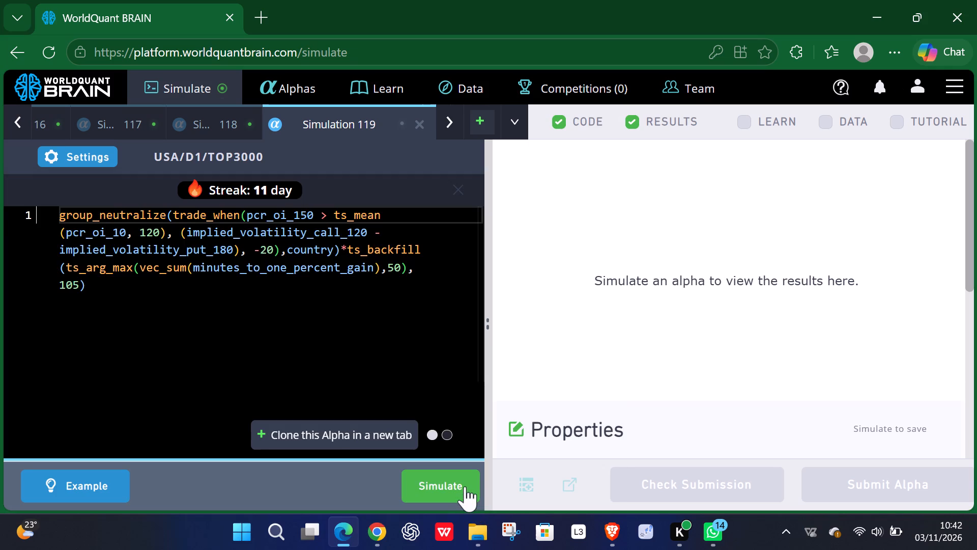
Compare the simulation settings of Simulation 118 with those of Simulation 119.
left_click(212, 126)
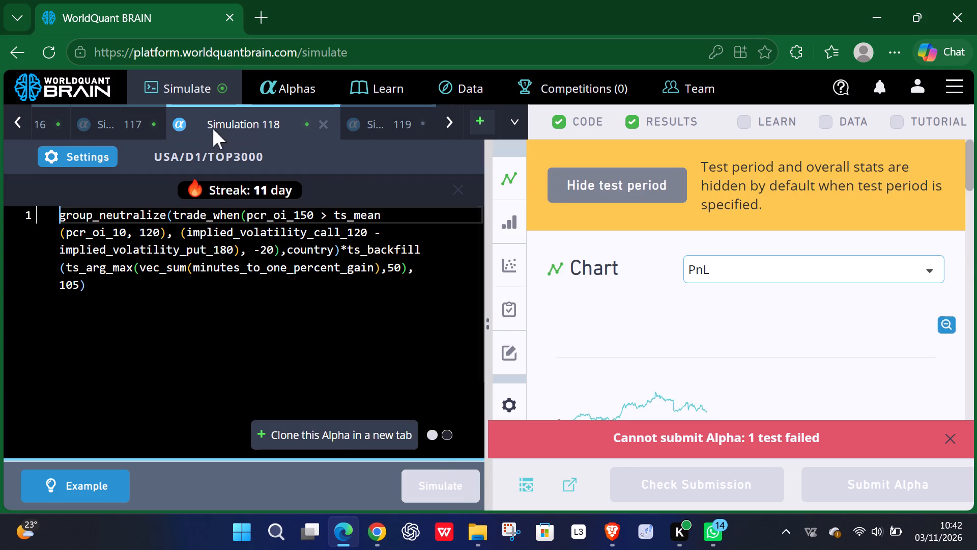
left_click(87, 151)
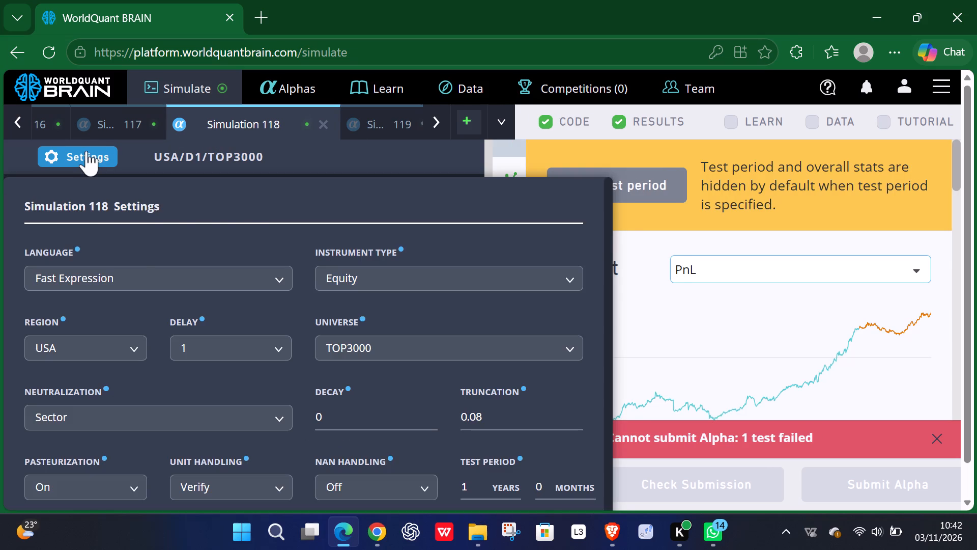
left_click(87, 151)
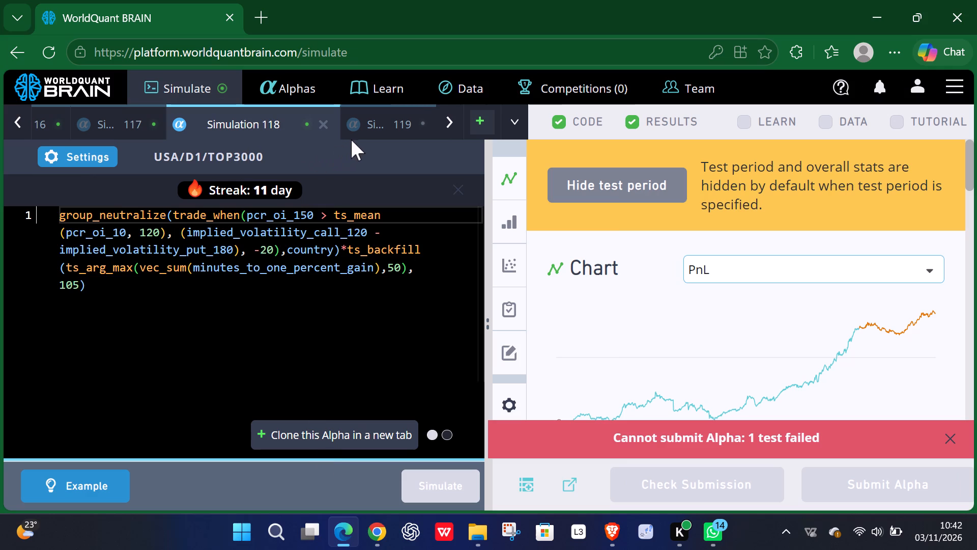
left_click(358, 134)
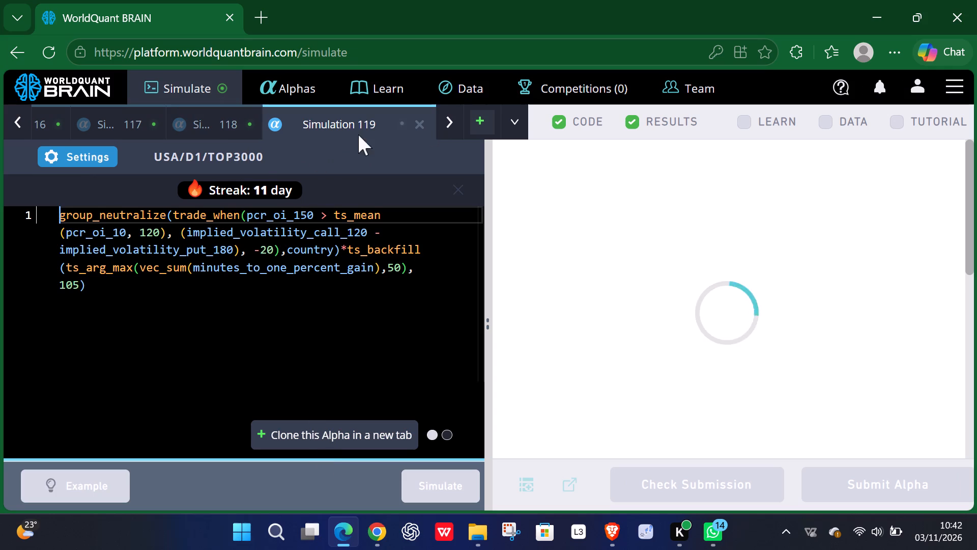
left_click(69, 151)
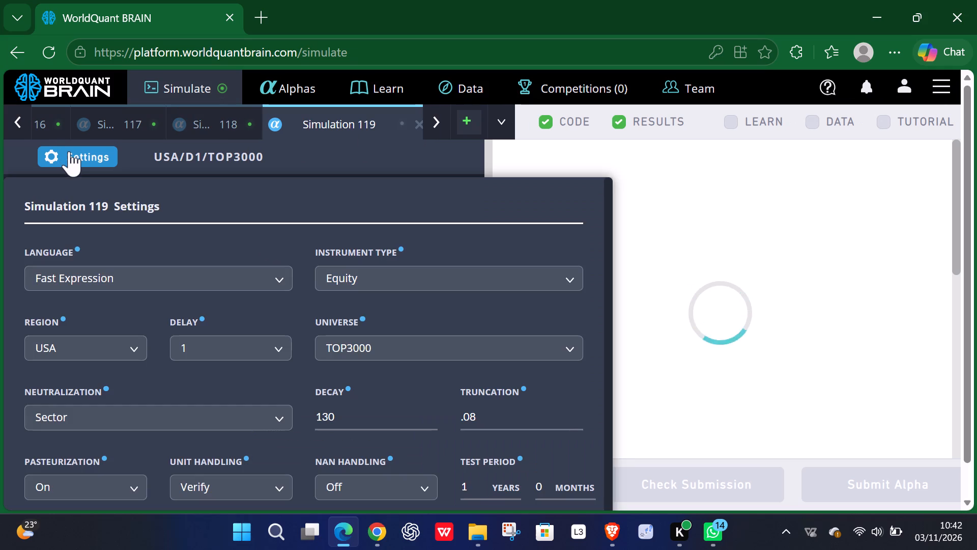
left_click(69, 151)
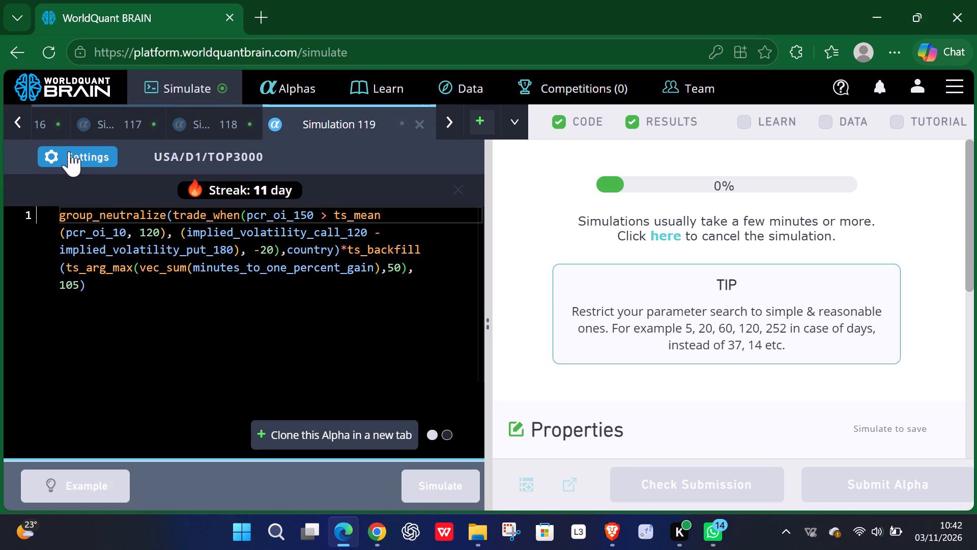
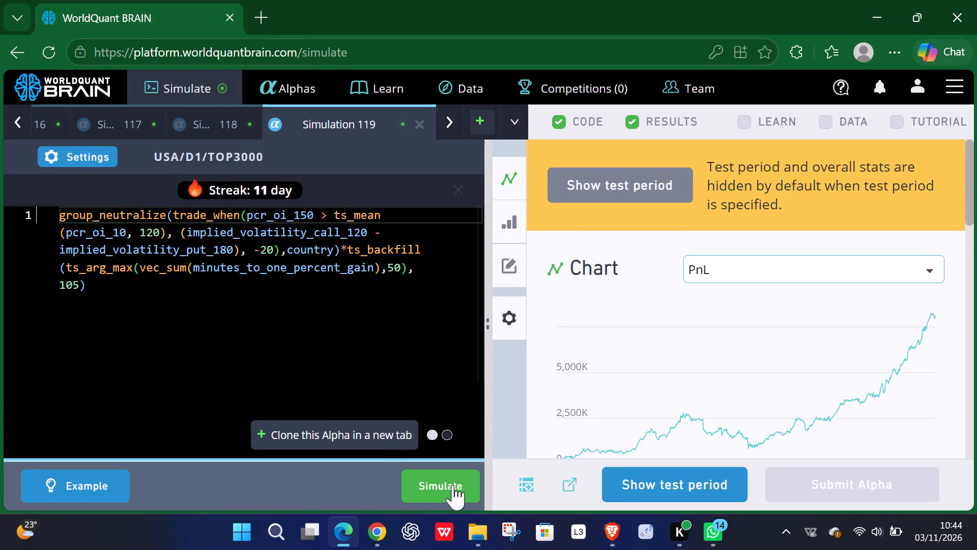
Reveal the test period results of Simulation 119 and submit its alpha.
left_click(635, 488)
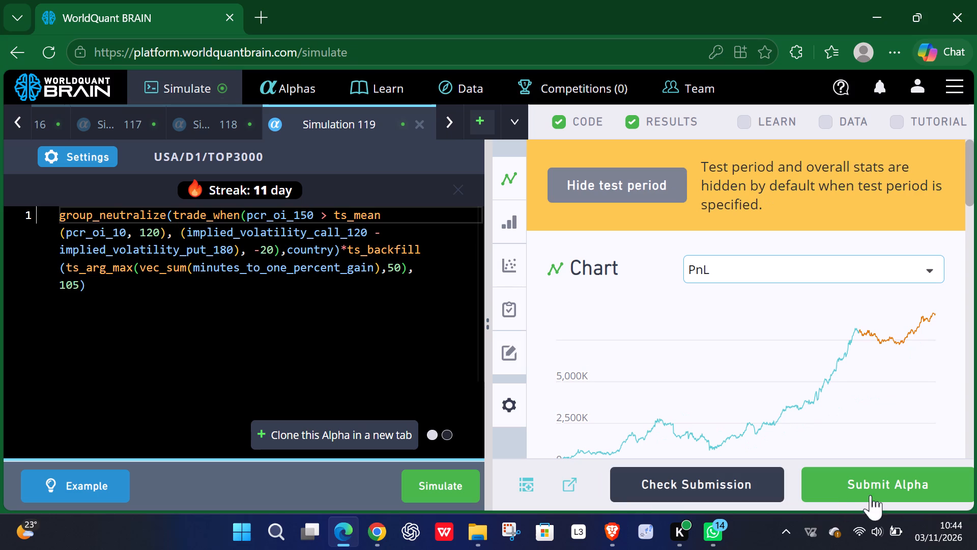
left_click(868, 487)
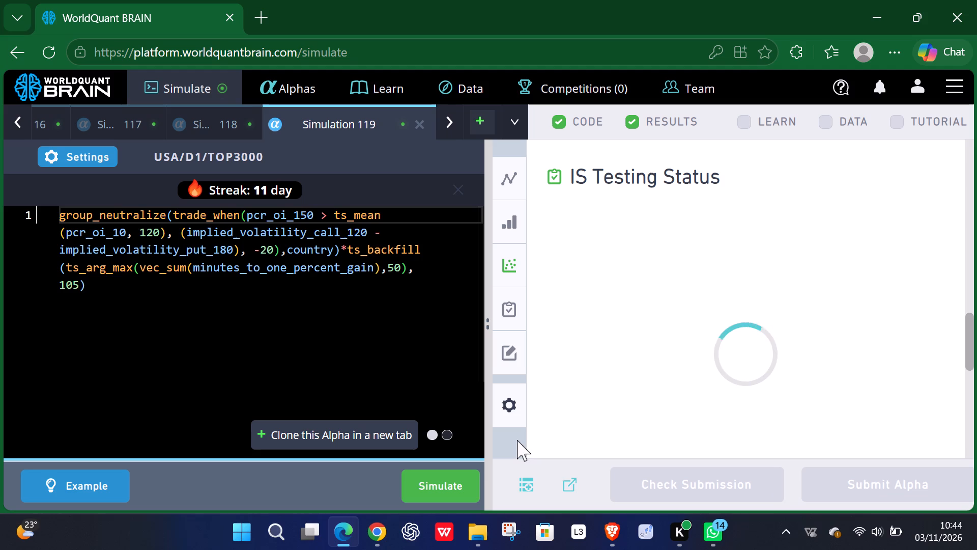
Run Simulation 119 again with its current expression and settings.
left_click(442, 483)
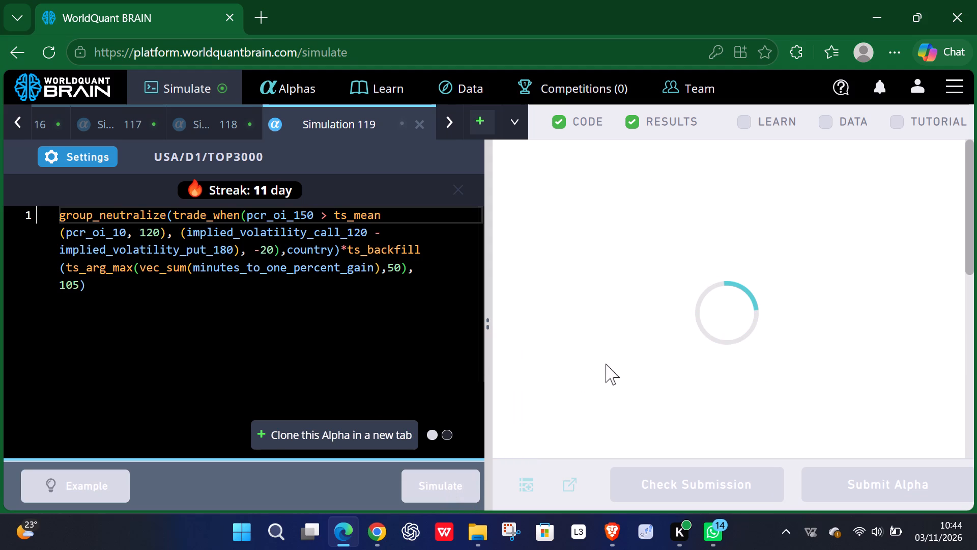
Compare the PnL charts of Simulations 118 and 117, and check the run progress of Simulation 119.
left_click(215, 122)
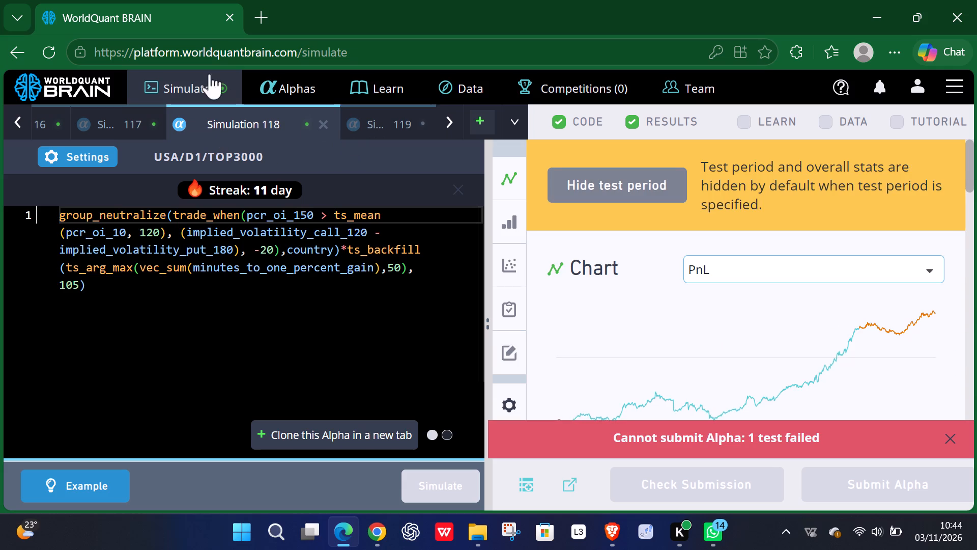
left_click(128, 120)
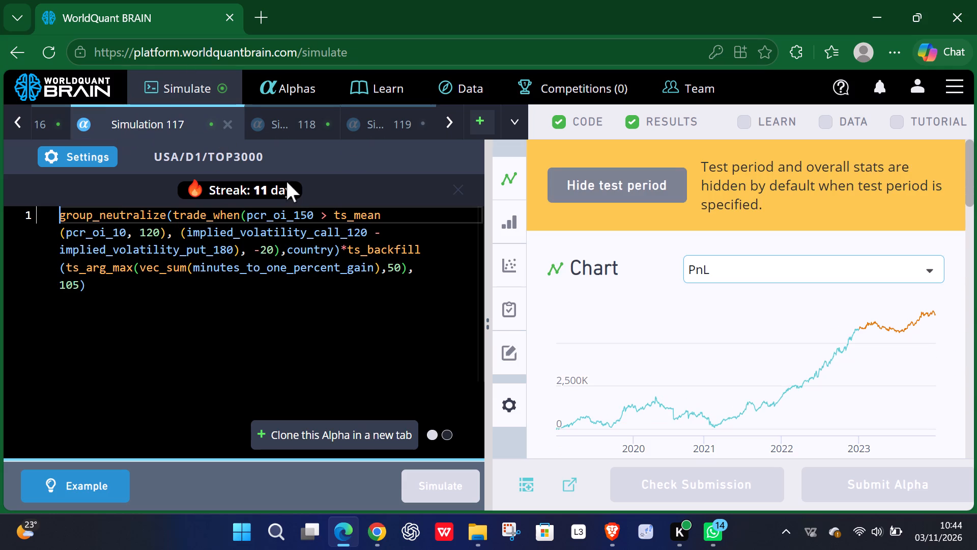
left_click(314, 123)
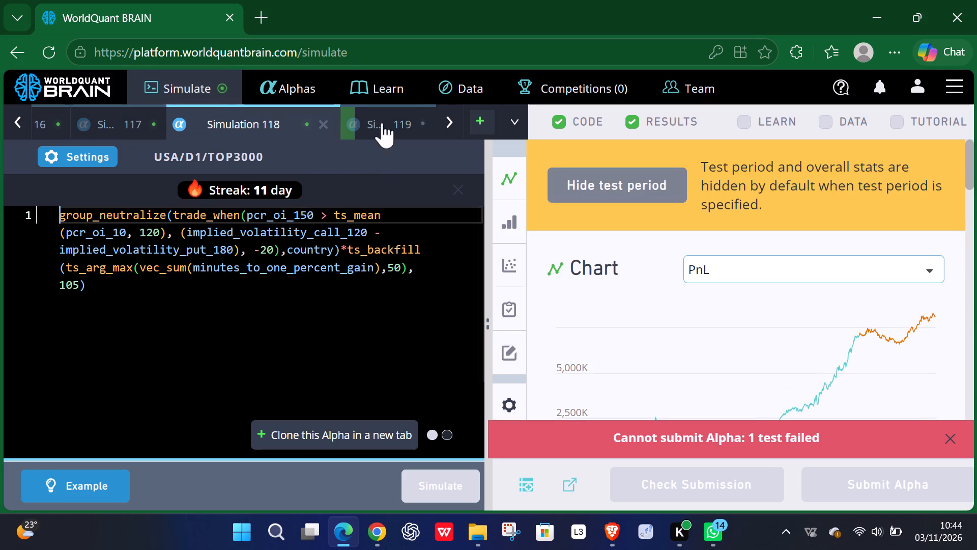
left_click(390, 120)
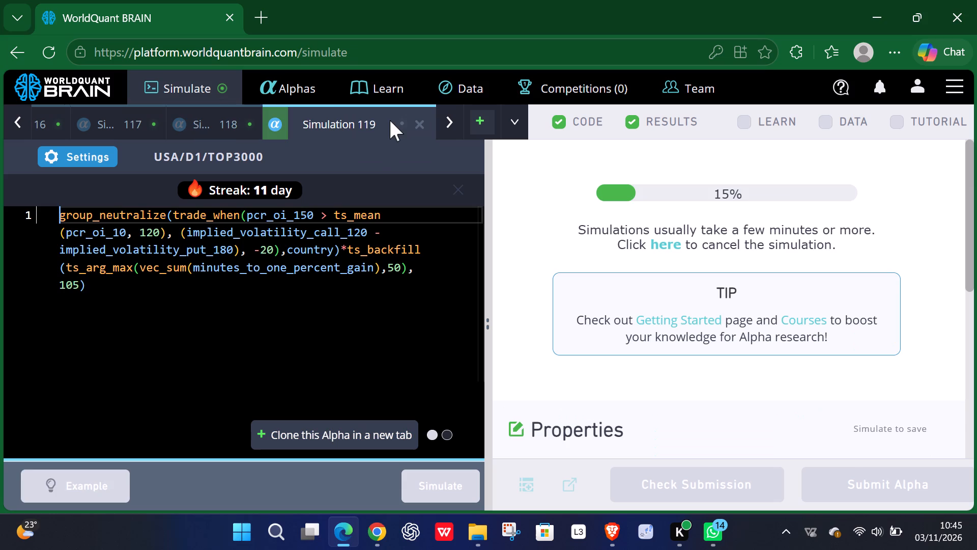
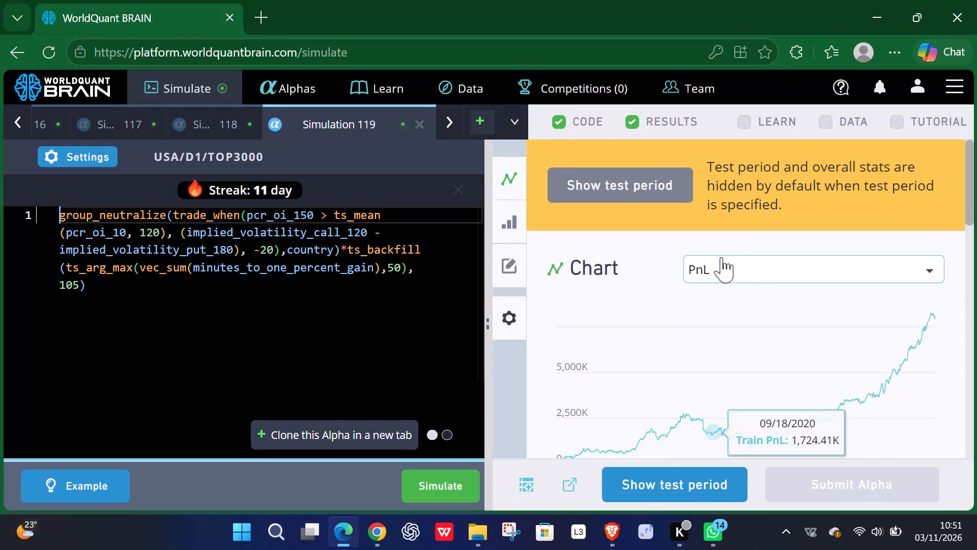
Reveal the test period results of Simulation 119, try to submit its alpha, and review the IS summary.
left_click(636, 484)
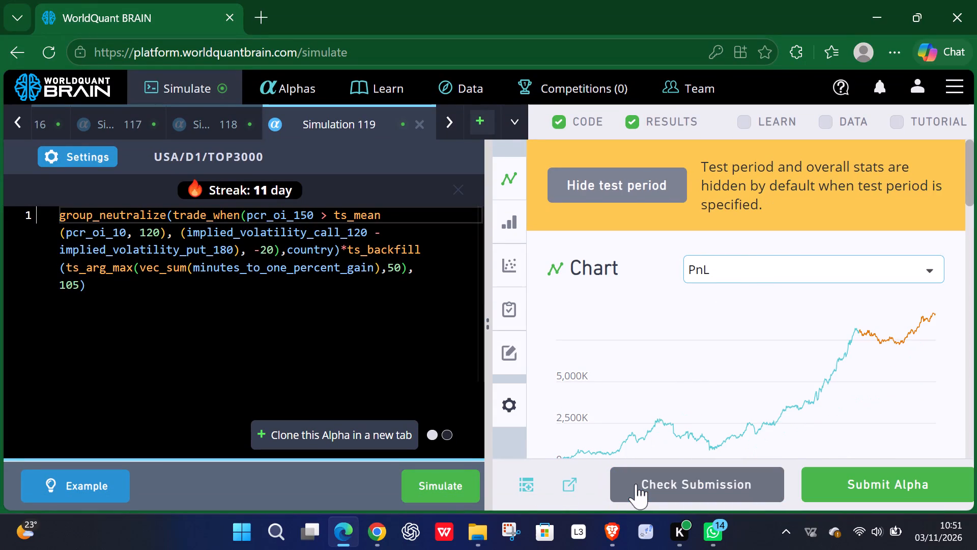
left_click(853, 481)
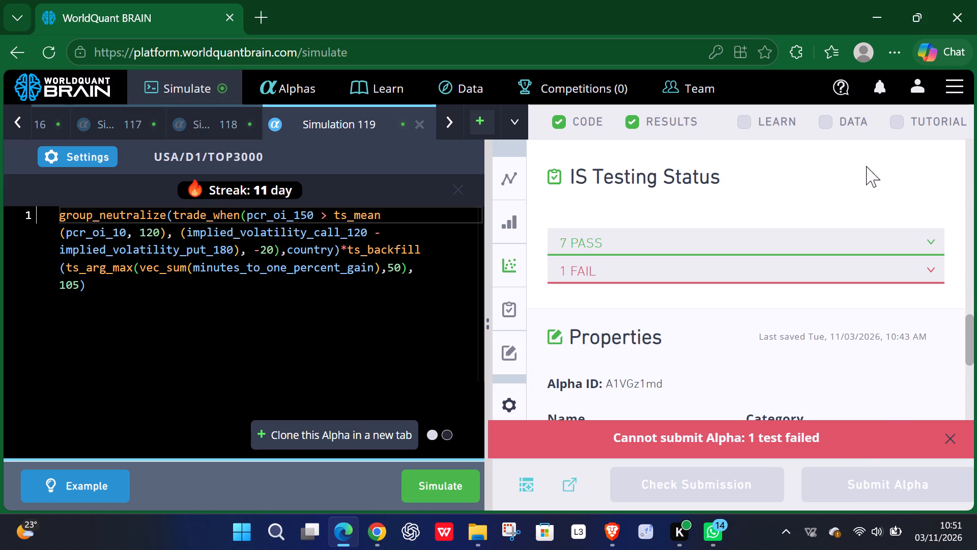
scroll(823, 223, "up", 6)
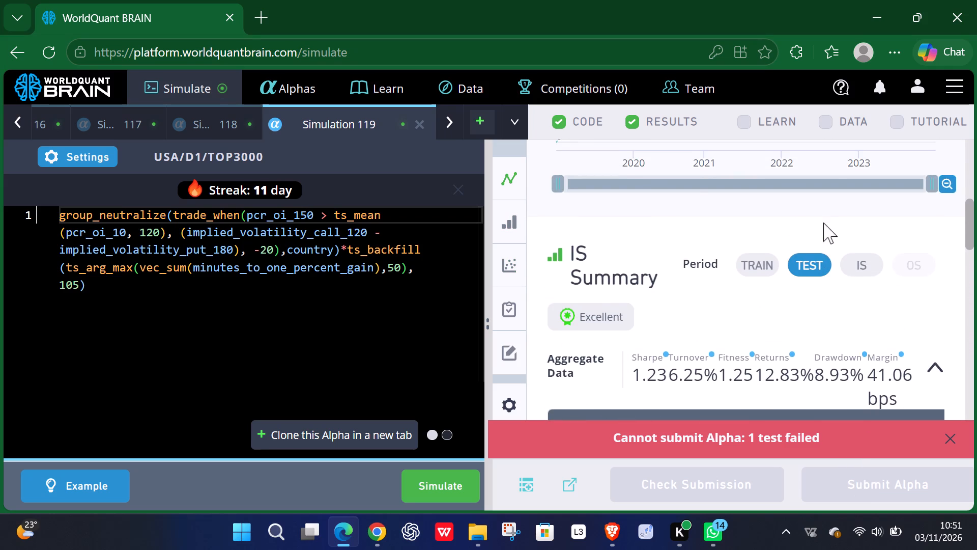
scroll(823, 223, "up", 1)
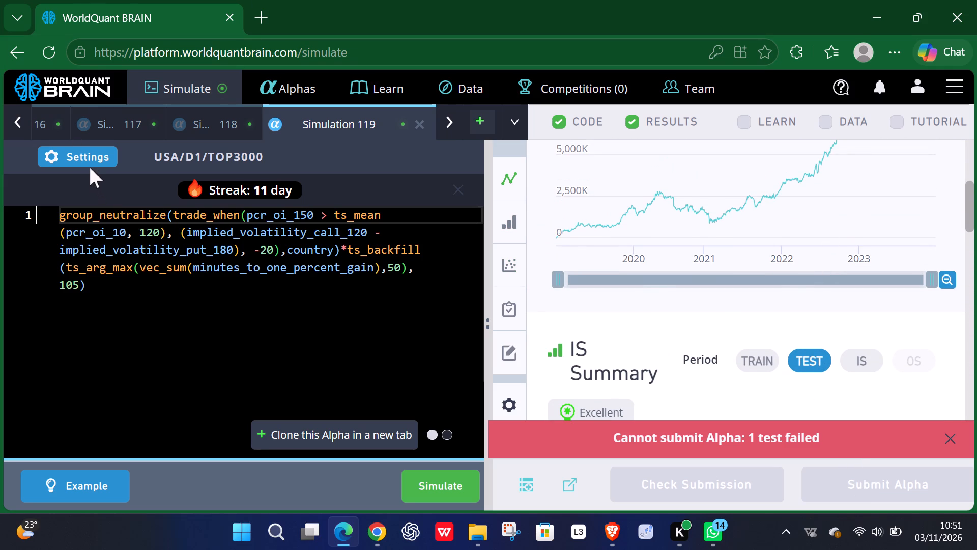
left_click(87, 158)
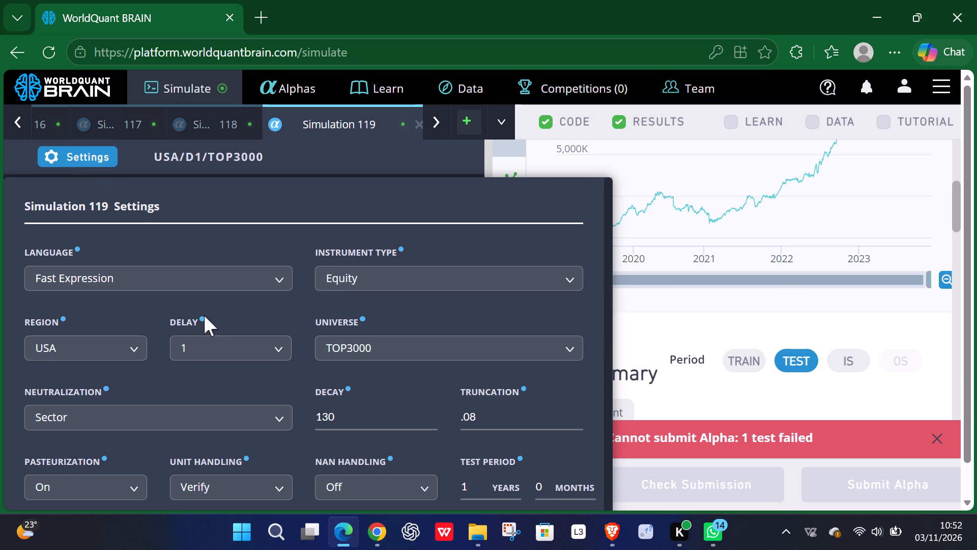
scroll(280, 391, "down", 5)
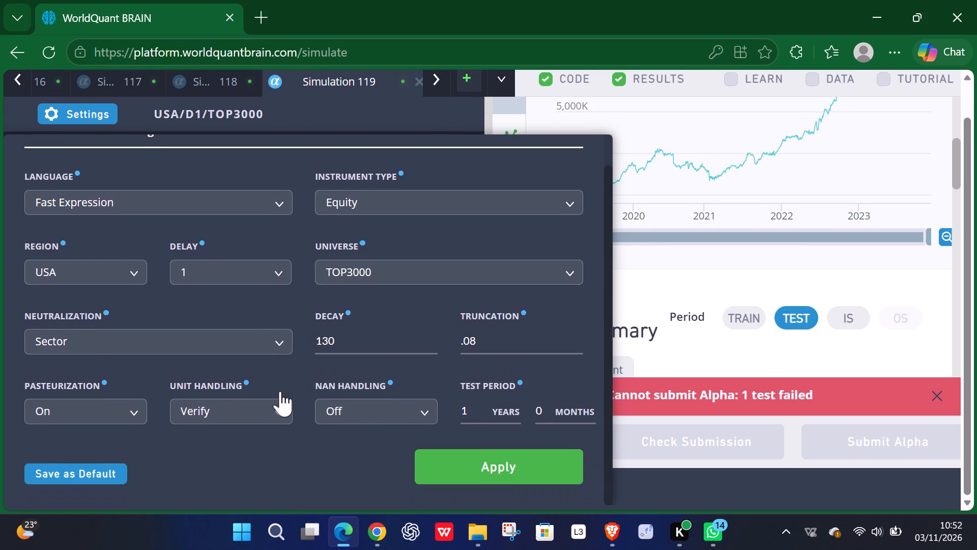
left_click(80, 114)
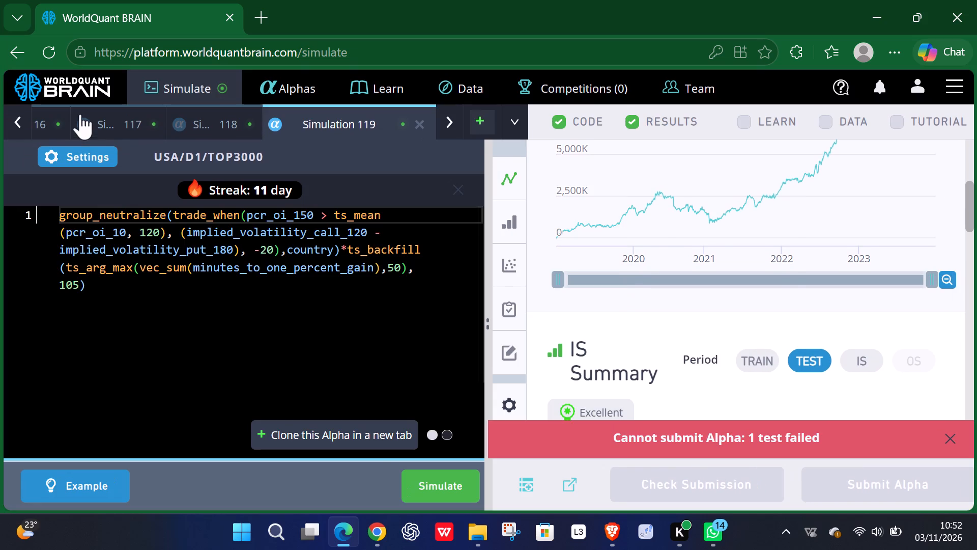
Clone Simulation 119's alpha into a new simulation and set the clone's universe to TOP2000.
left_click(343, 425)
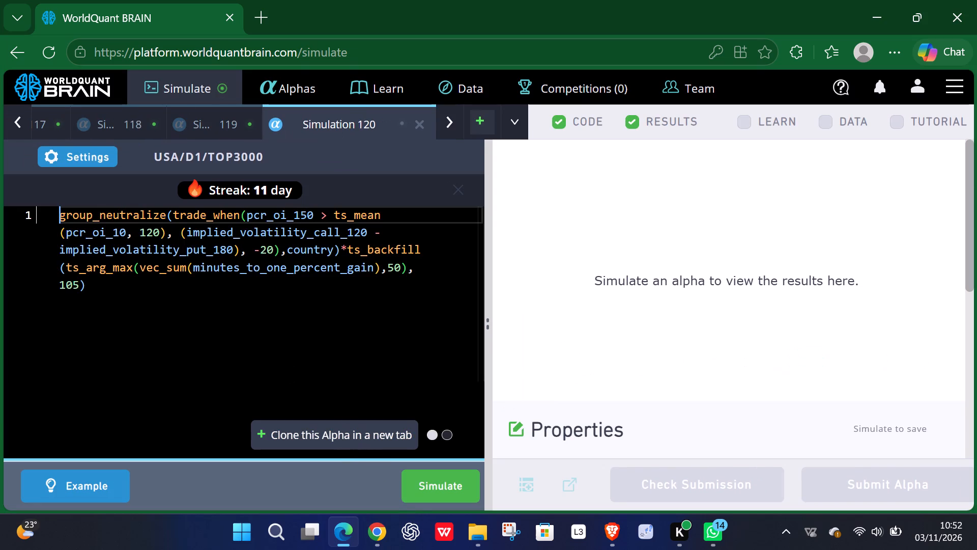
left_click(62, 148)
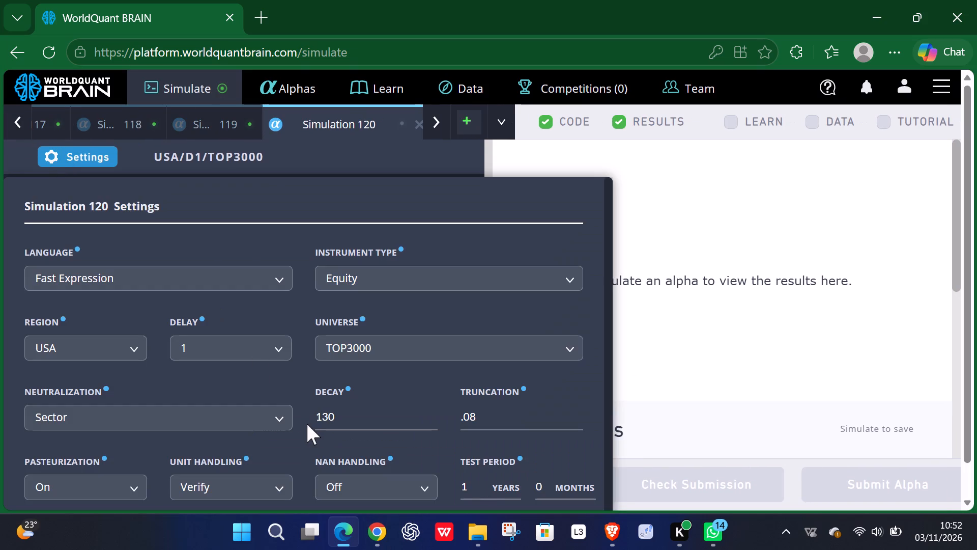
left_click_drag(307, 424, 272, 412)
left_click(272, 412)
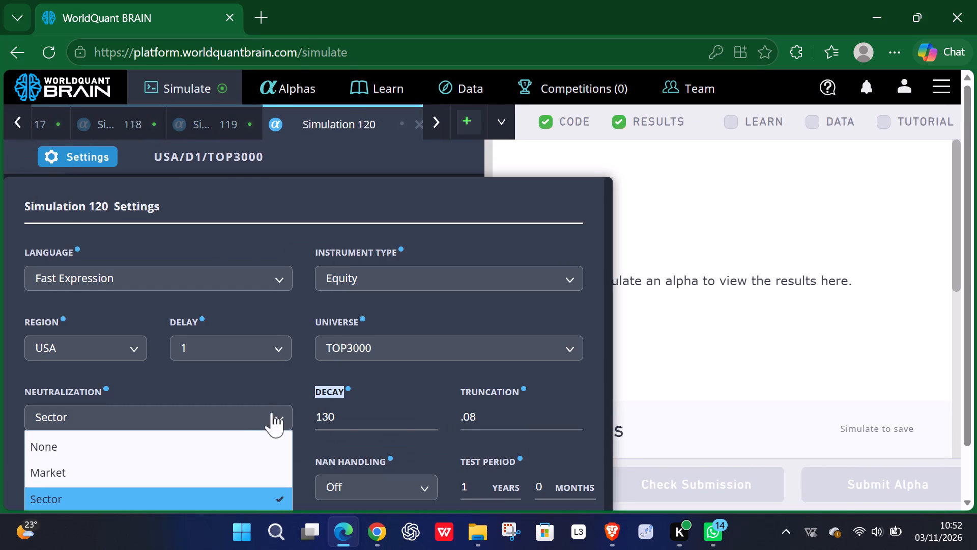
scroll(253, 427, "down", 2)
left_click(267, 387)
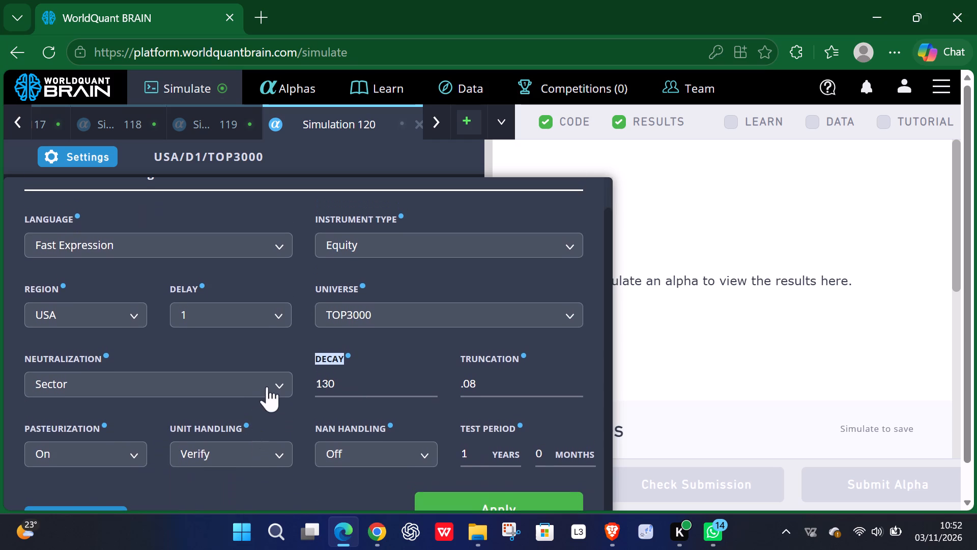
left_click(390, 310)
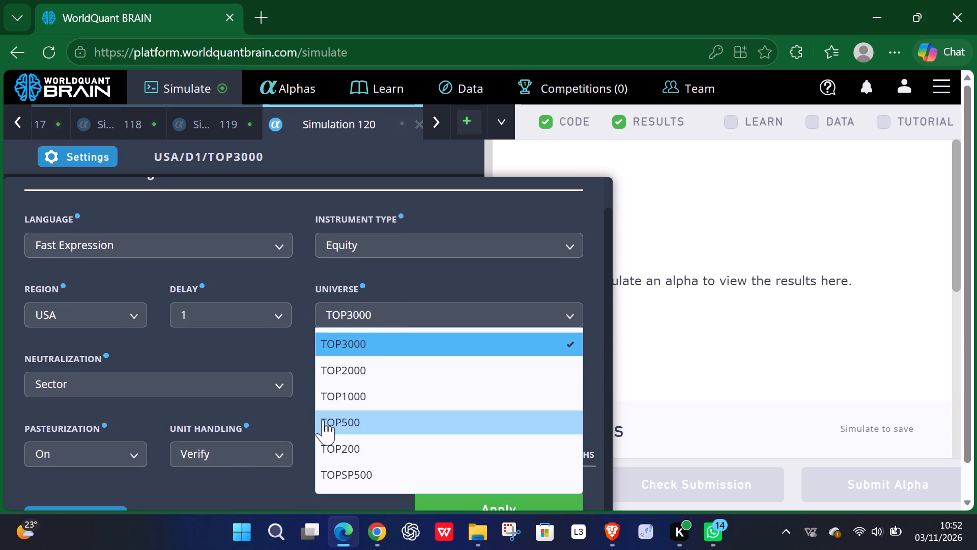
left_click(334, 374)
scroll(430, 442, "down", 1)
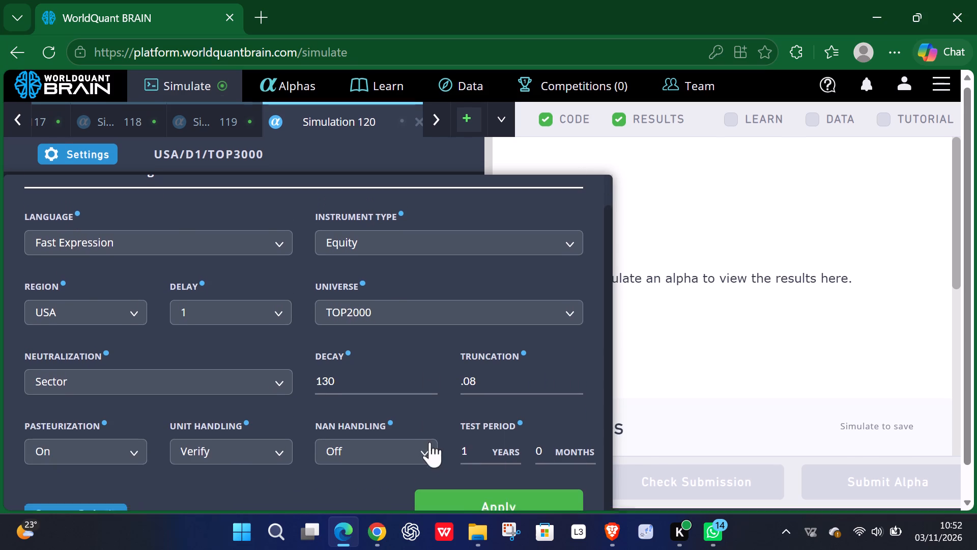
scroll(430, 442, "down", 1)
left_click(442, 464)
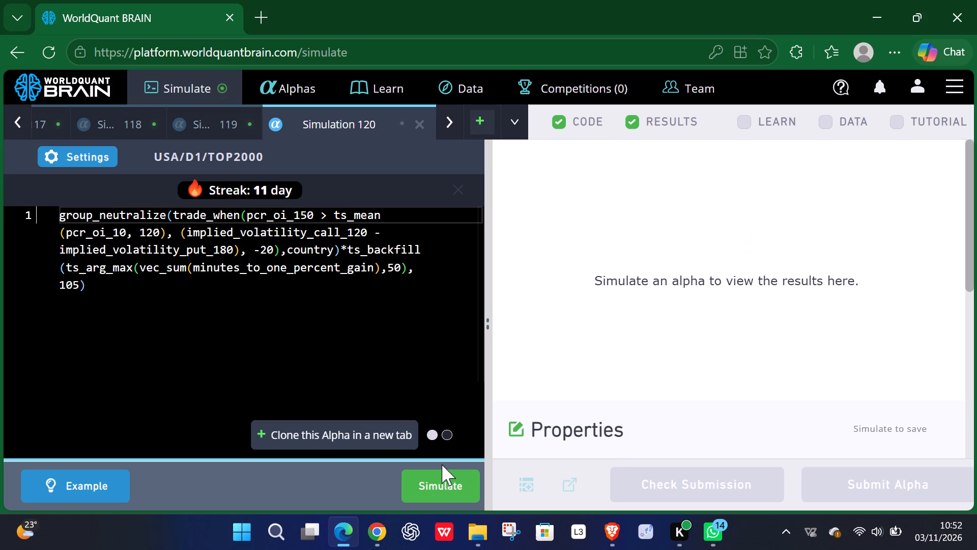
Run the cloned alpha's simulation on the TOP2000 universe.
left_click(438, 480)
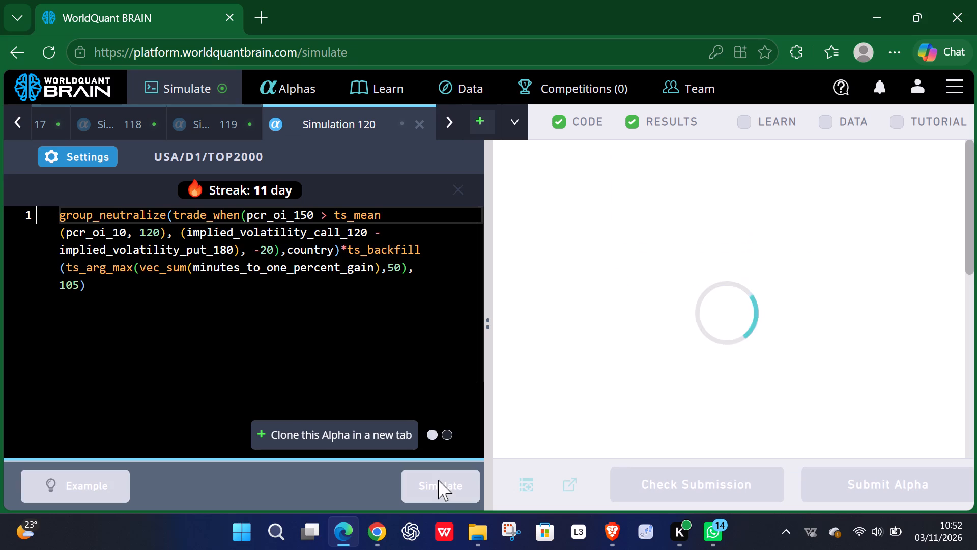
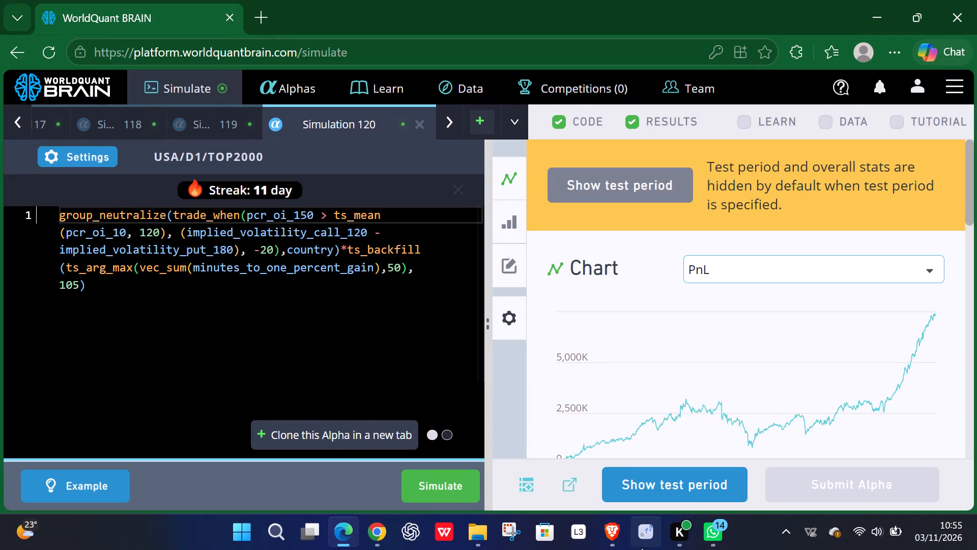
Reveal the test period results of Simulation 120, check its IS testing status, and submit its TOP2000 alpha.
left_click(641, 476)
left_click(641, 476)
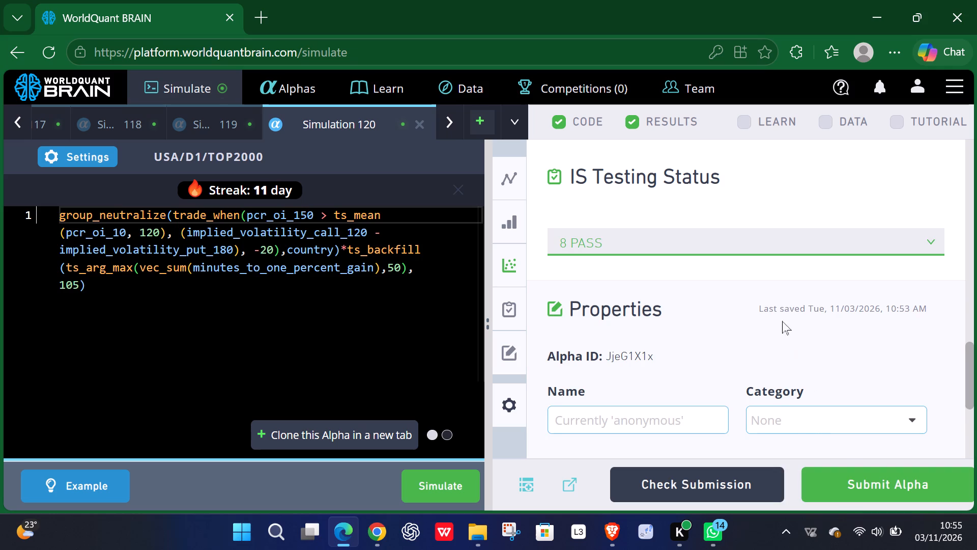
scroll(786, 417, "up", 2)
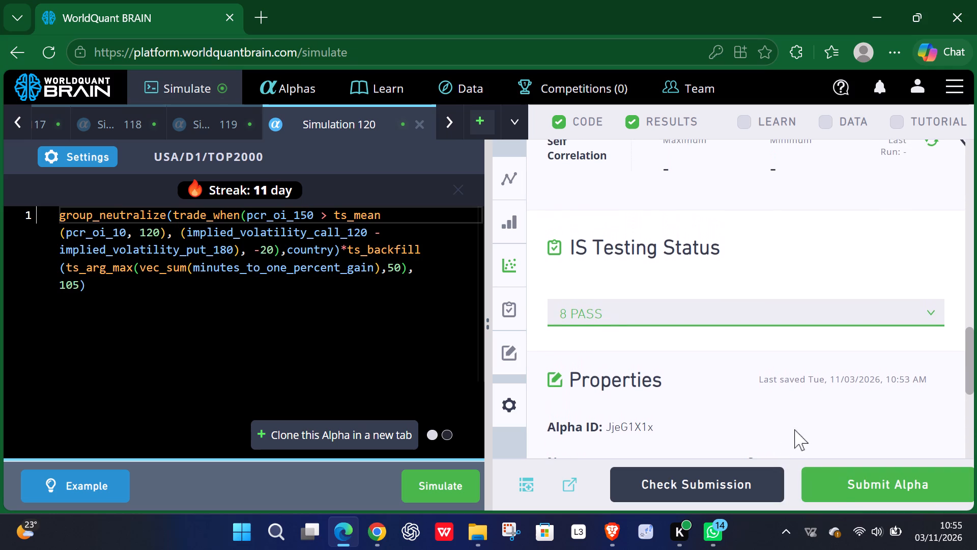
left_click(845, 478)
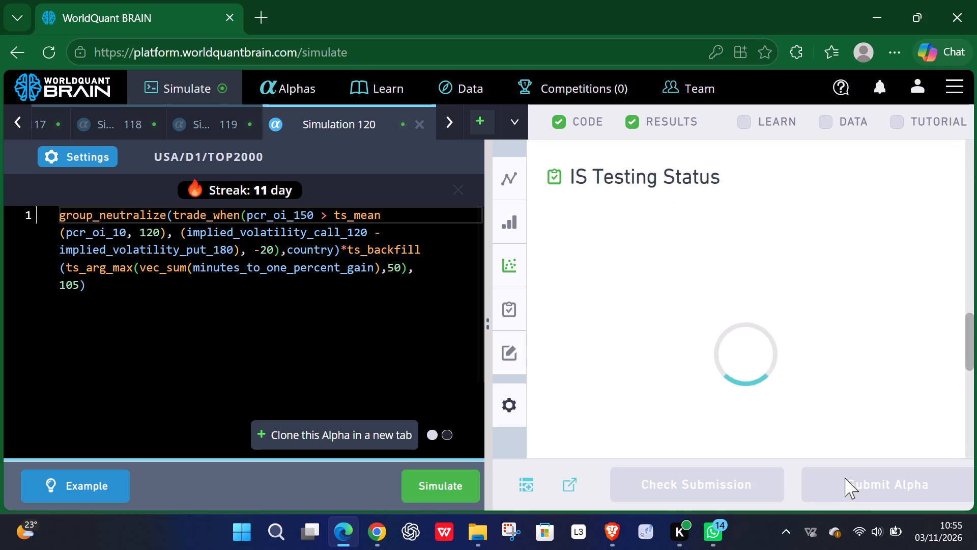
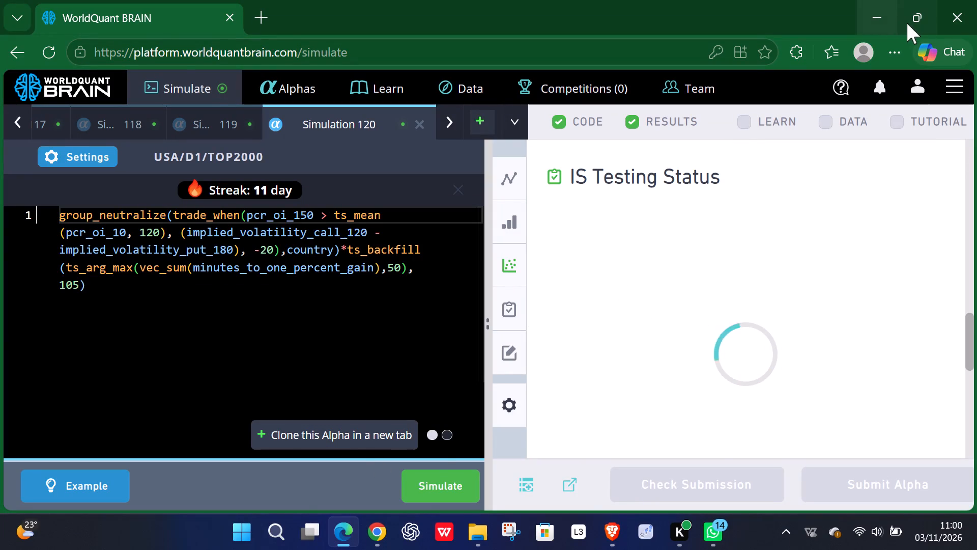
Close the browser window holding the WorldQuant BRAIN simulations.
left_click(955, 10)
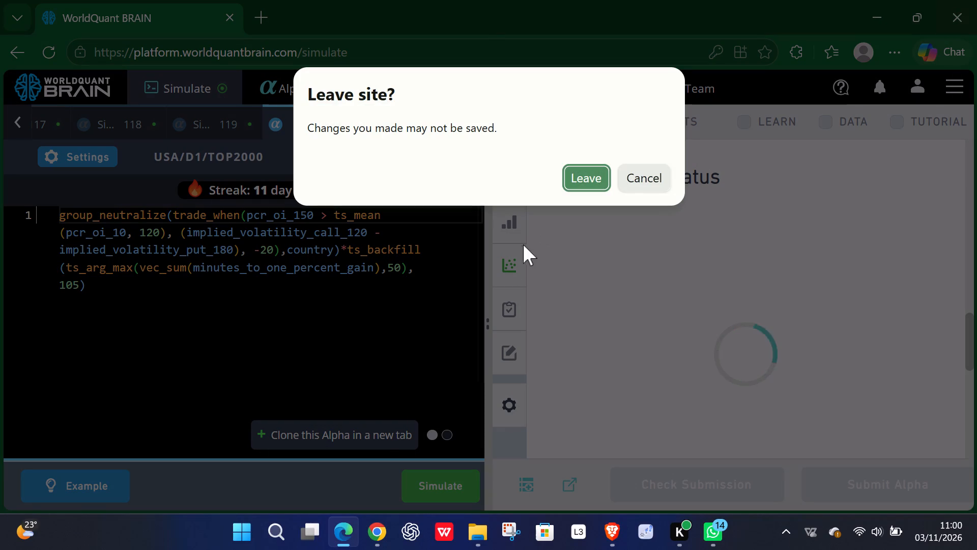